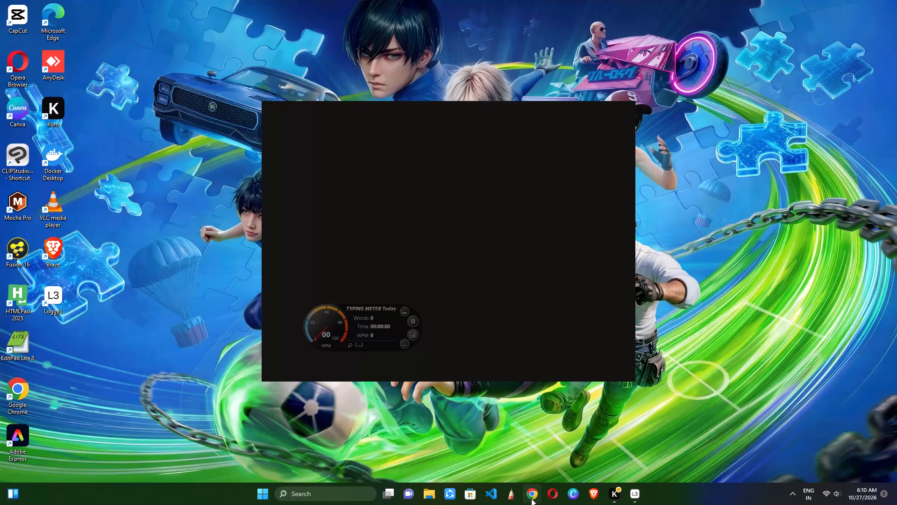
Open a Google Chrome browser window from the desktop.
click(524, 496)
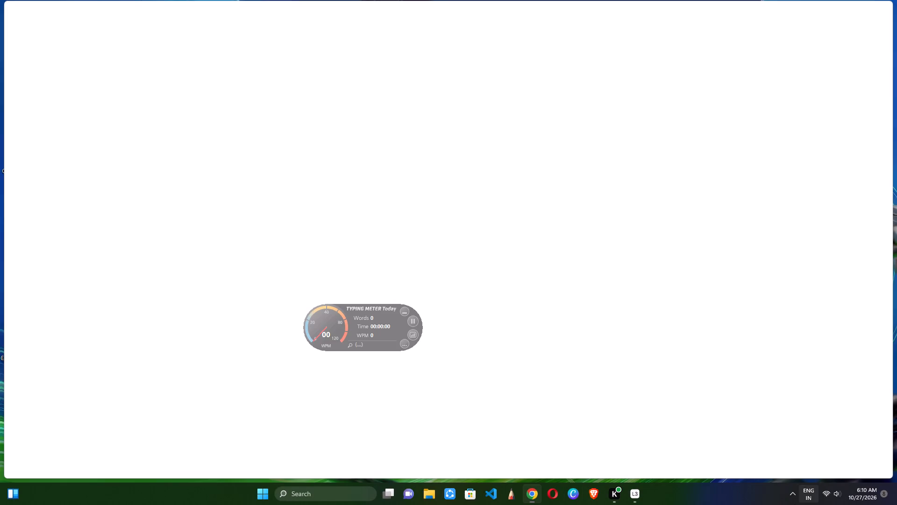
Show the hidden system tray icons.
click(797, 498)
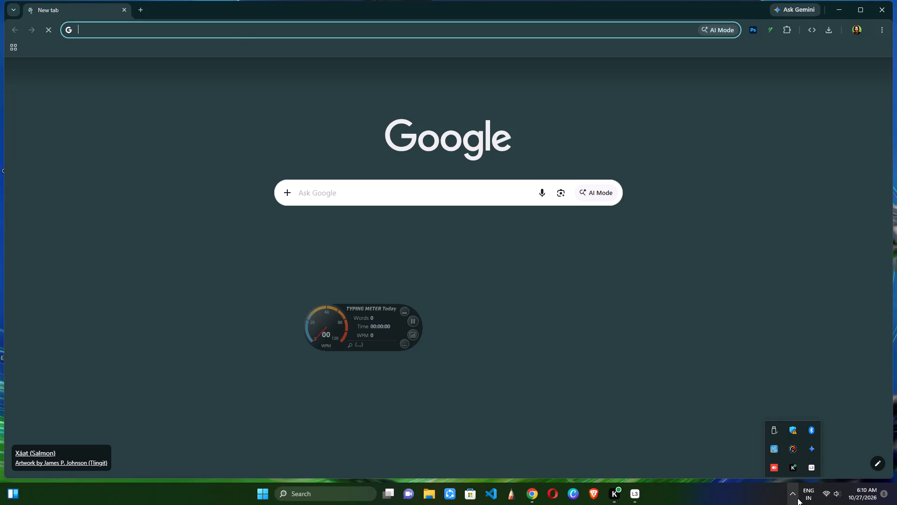
click(790, 490)
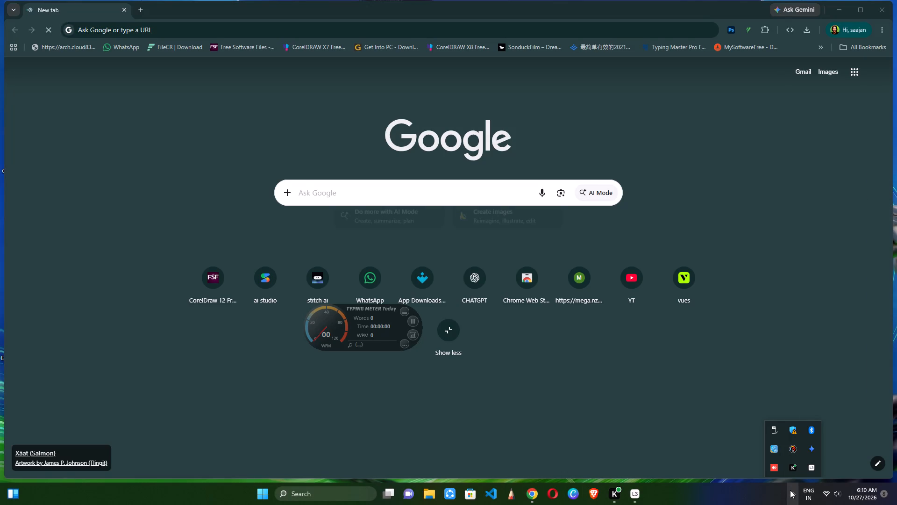
Minimize the floating Typing Meter widget that overlaps the new tab page.
click(404, 312)
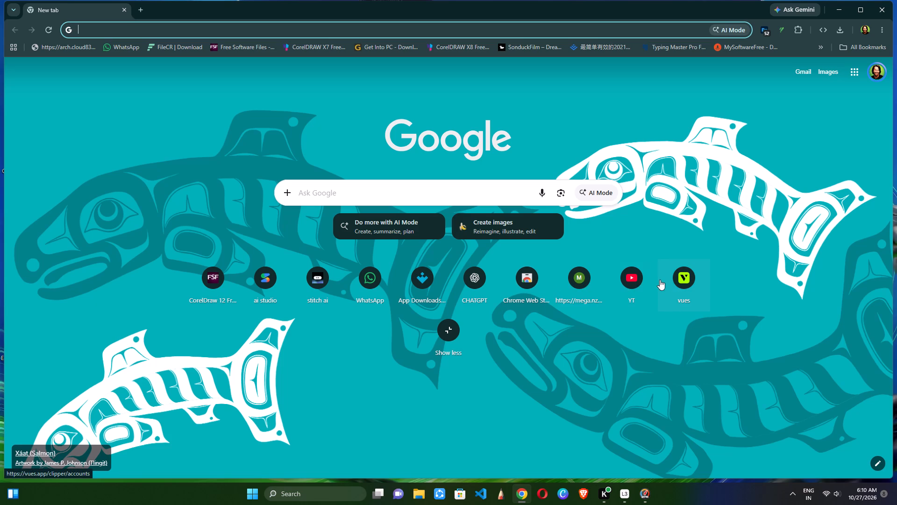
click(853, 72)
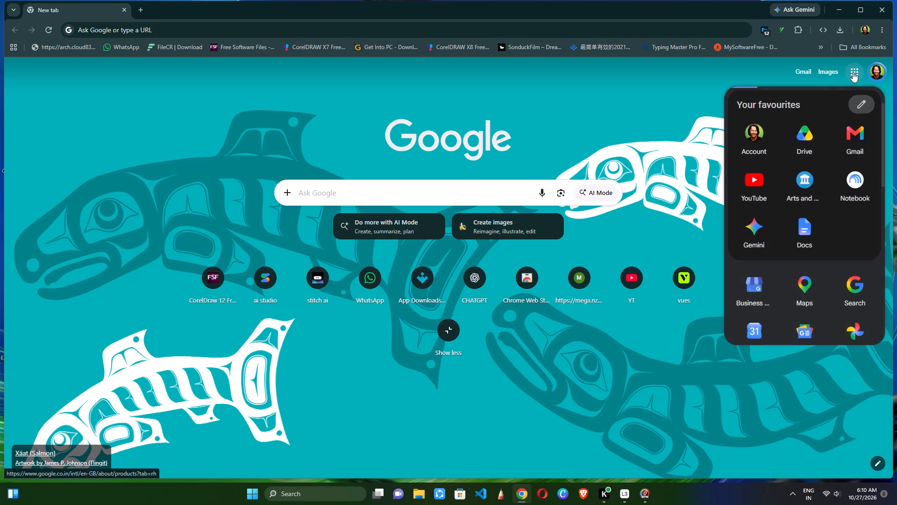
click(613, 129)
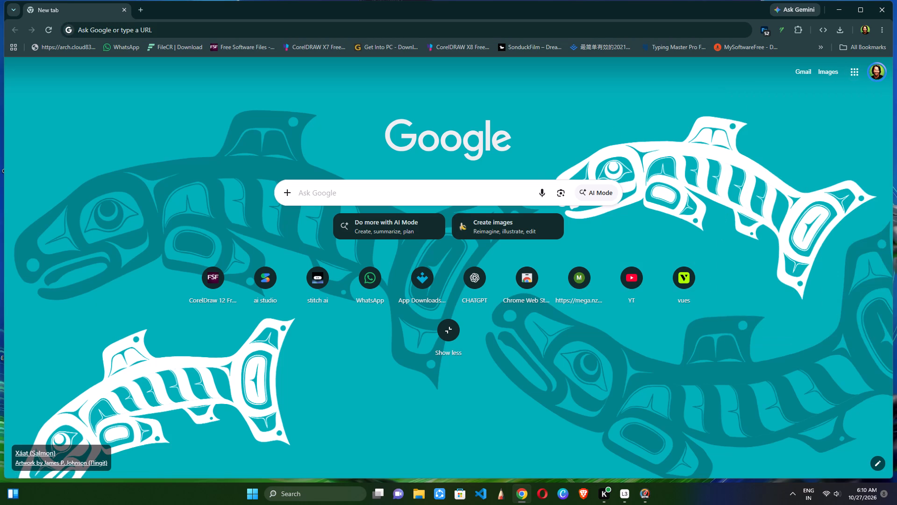
Search Google for "jio".
click(451, 195)
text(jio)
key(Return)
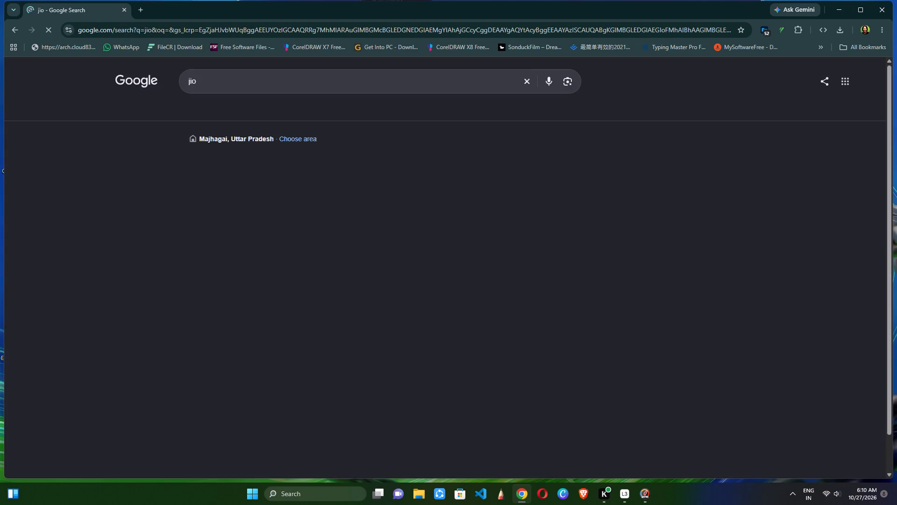
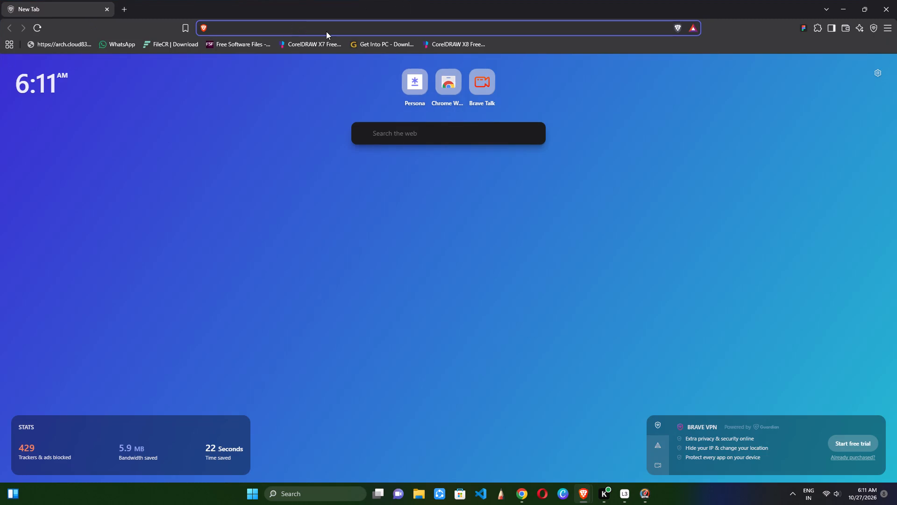
Search the web for "jio" and open the official jio.com website from the results.
text(jio)
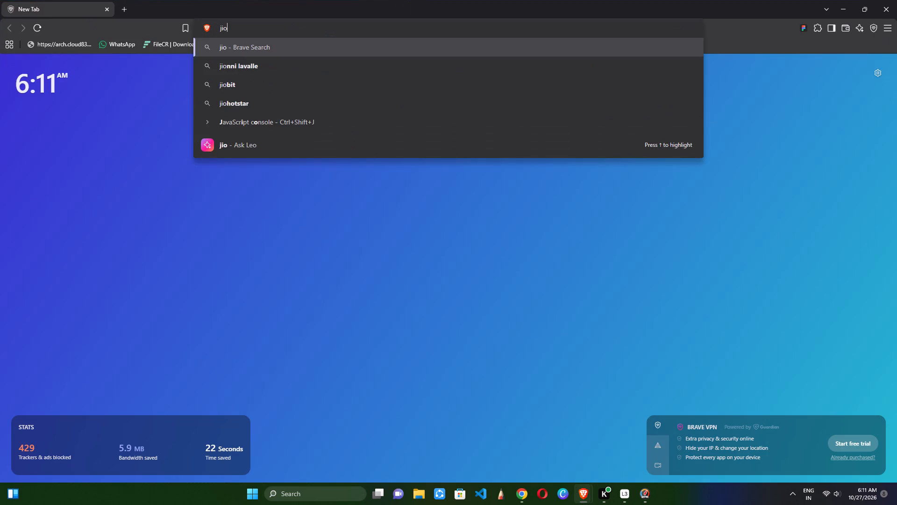
key(Return)
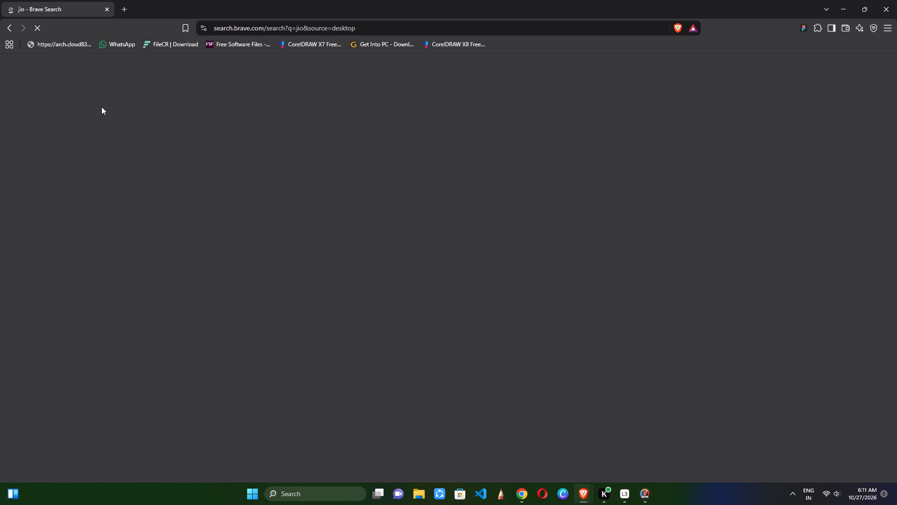
click(133, 147)
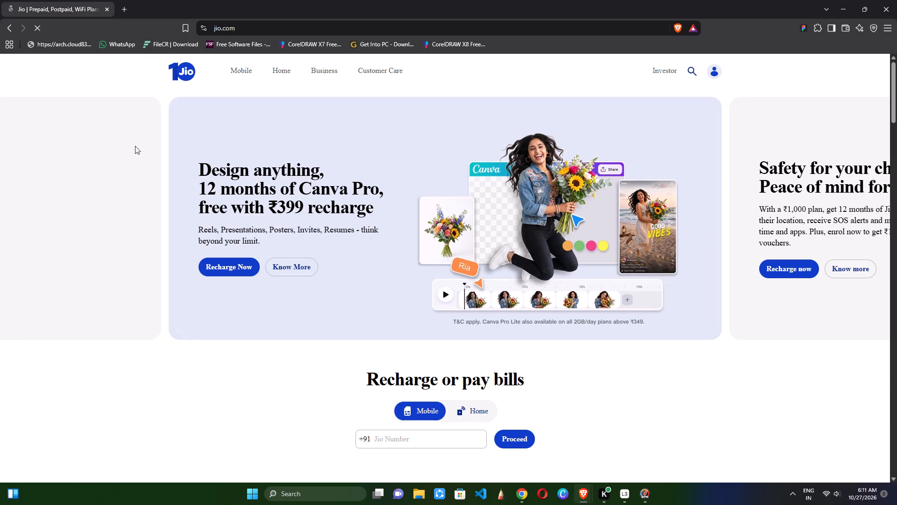
Open the user account options on the Jio website.
click(709, 71)
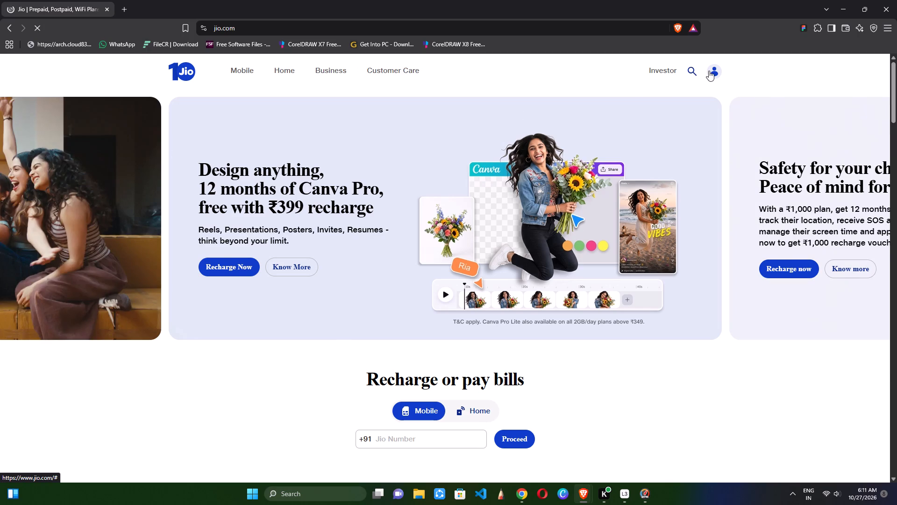
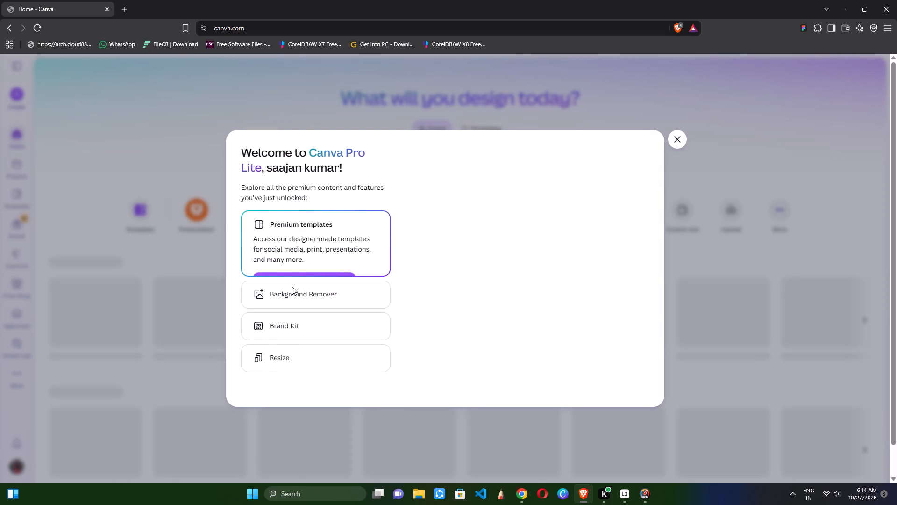
Open the premium templates page from the Canva Pro Lite welcome message.
scroll(333, 281, down, 1)
click(333, 281)
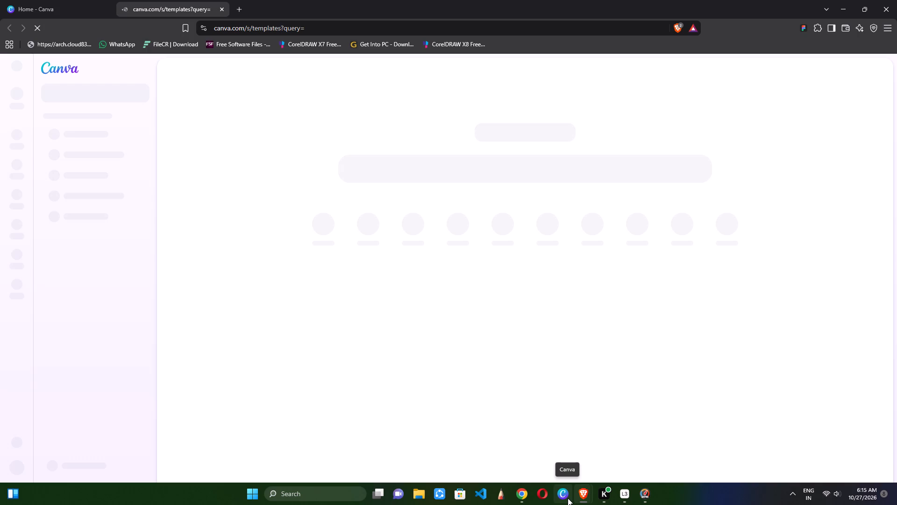
Launch the Canva desktop app.
click(566, 498)
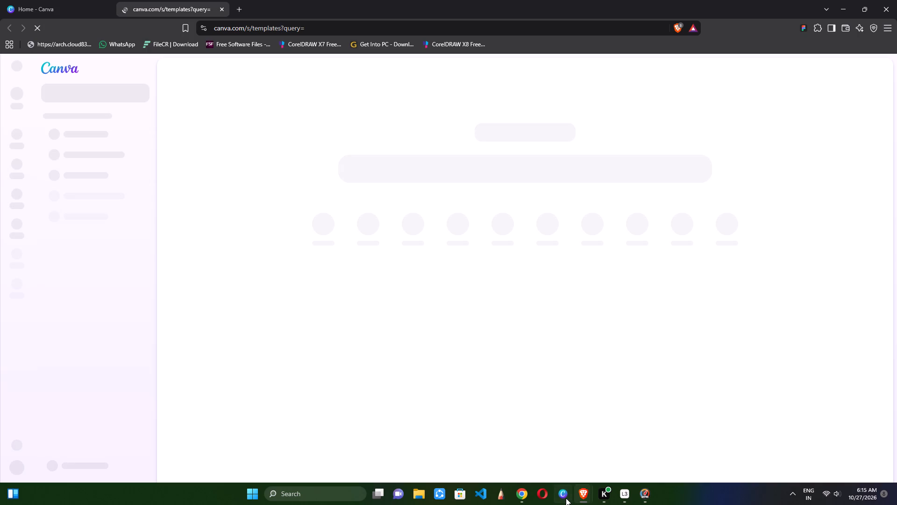
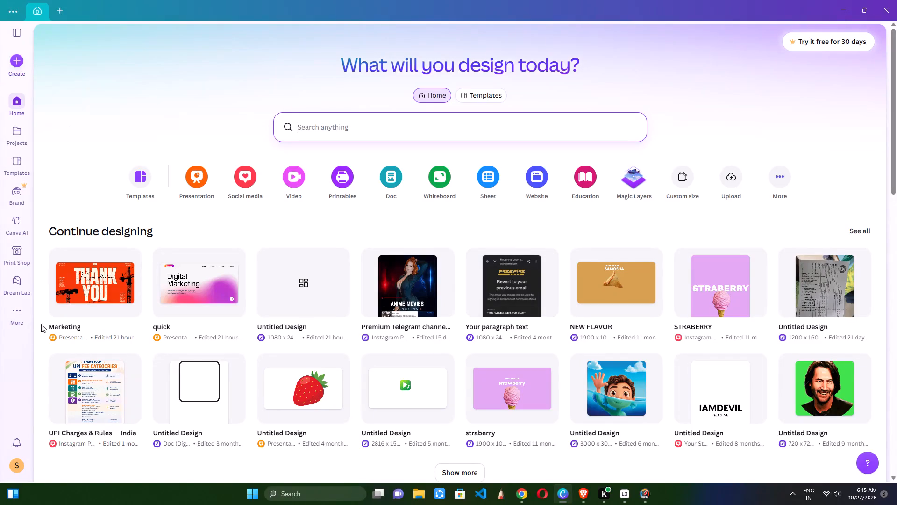
Start adding another account from the Canva profile's account switching options.
click(18, 469)
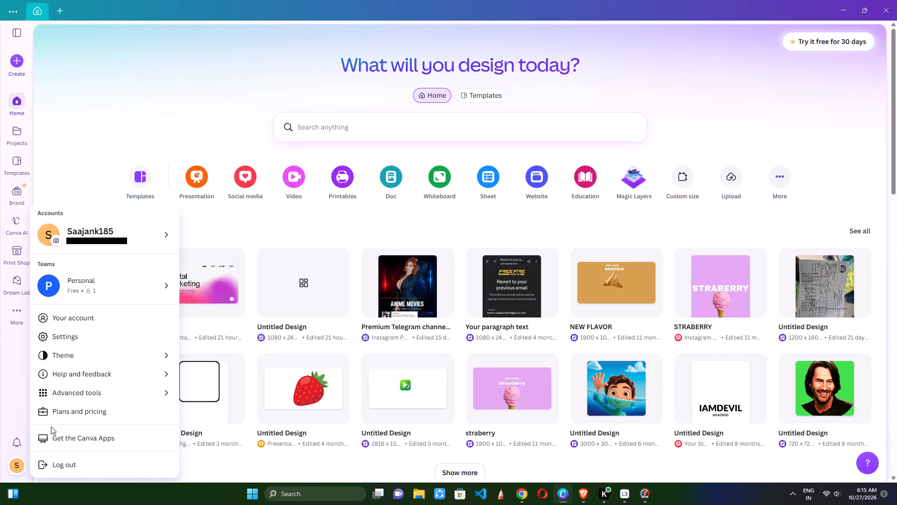
click(164, 234)
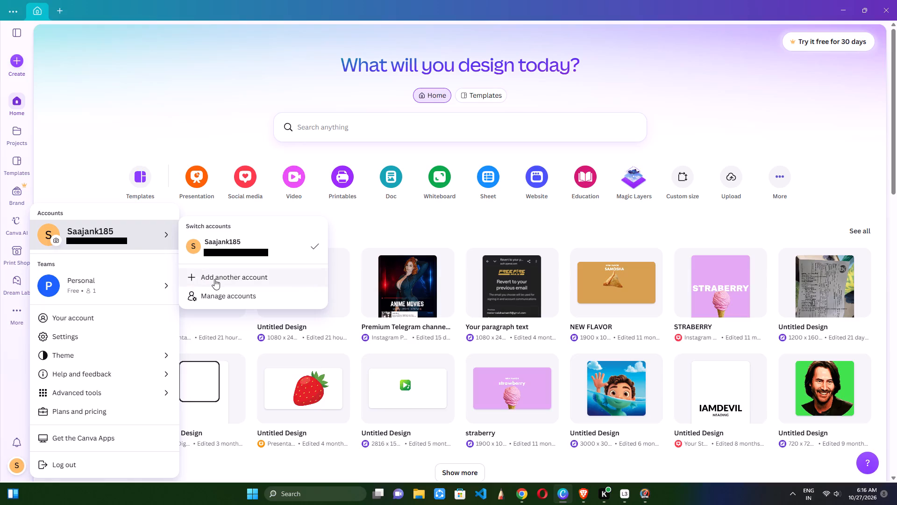
click(214, 279)
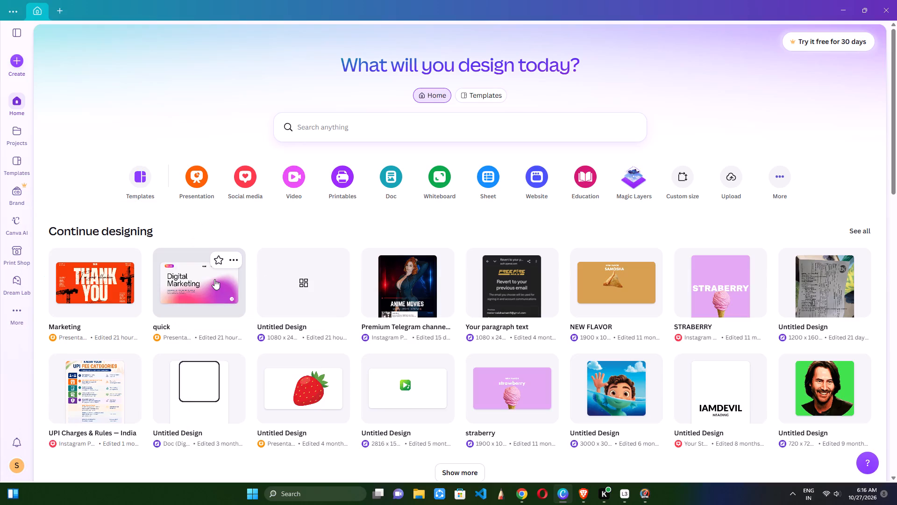
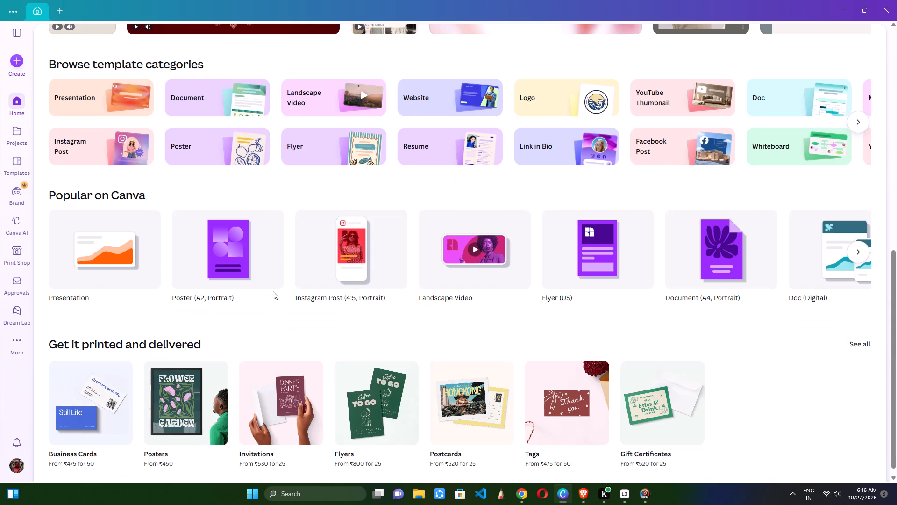
Look through the home page's template categories, popular design formats and print products.
scroll(359, 289, down, 1)
scroll(359, 289, up, 1)
scroll(359, 289, down, 4)
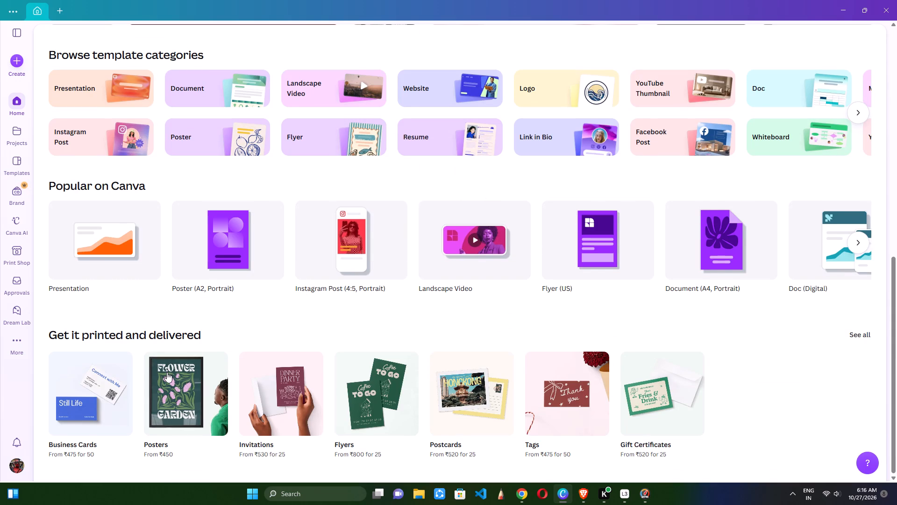
scroll(166, 373, down, 5)
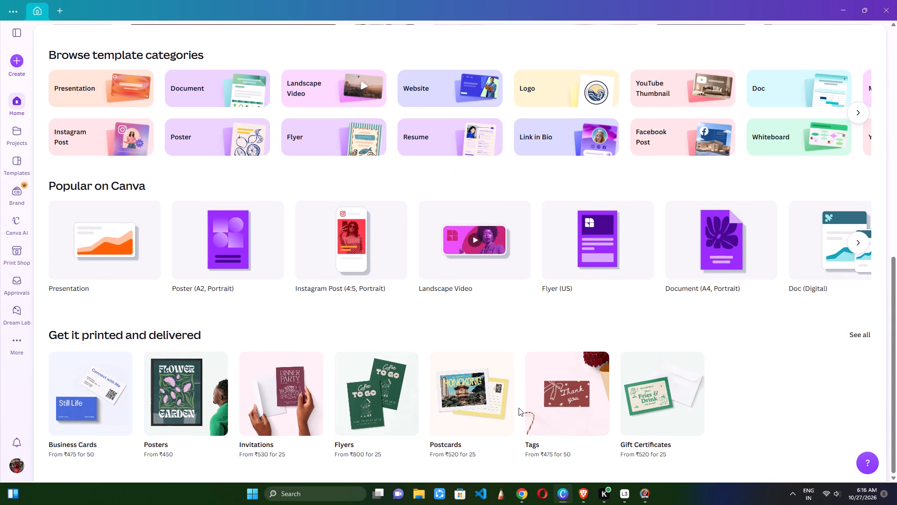
scroll(525, 408, up, 11)
scroll(634, 341, up, 4)
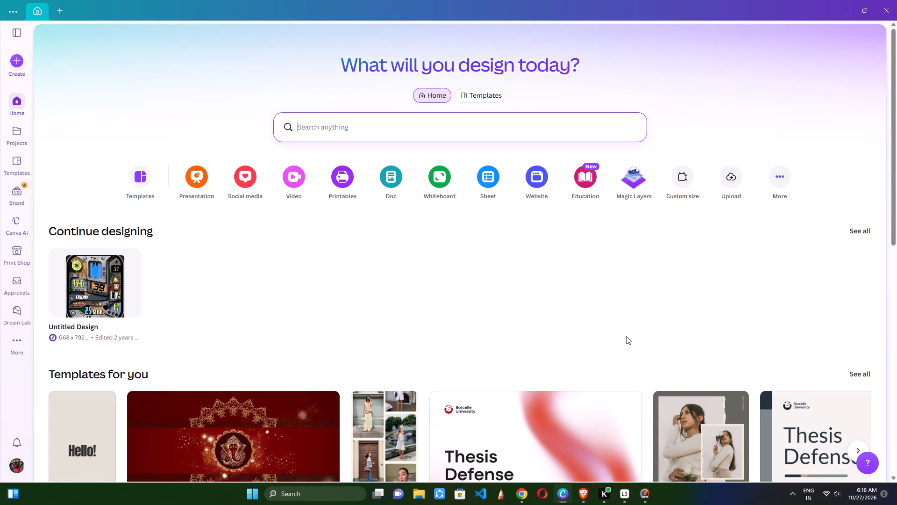
scroll(626, 336, down, 12)
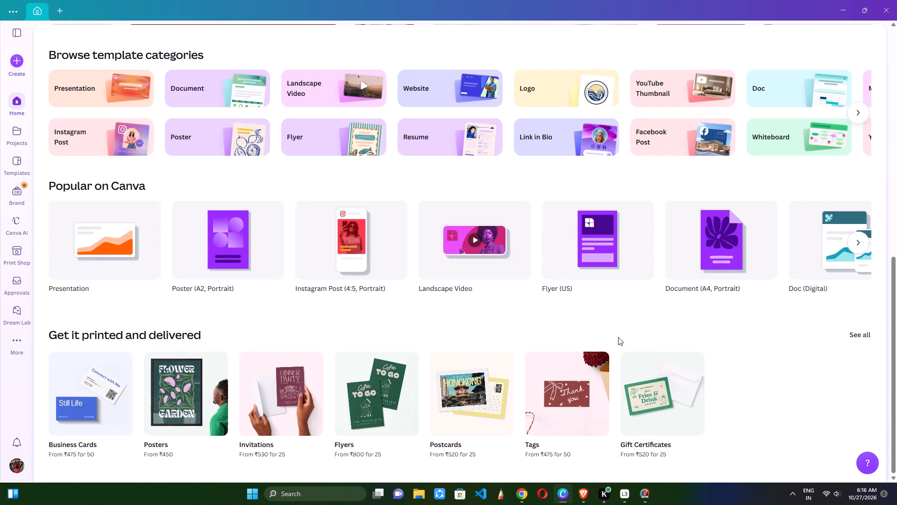
scroll(533, 361, down, 4)
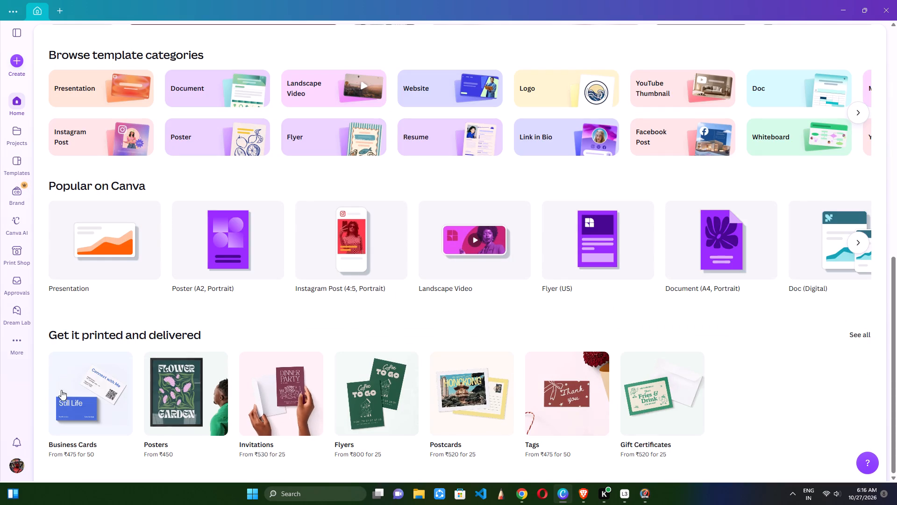
Open the Business Cards print product and examine its paper, finish and quantity options, sample photos and related products.
click(80, 396)
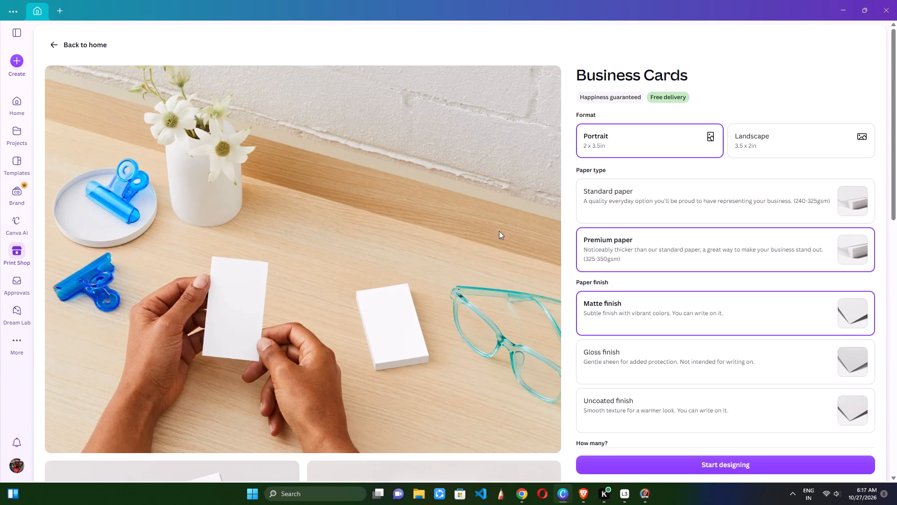
scroll(360, 314, down, 4)
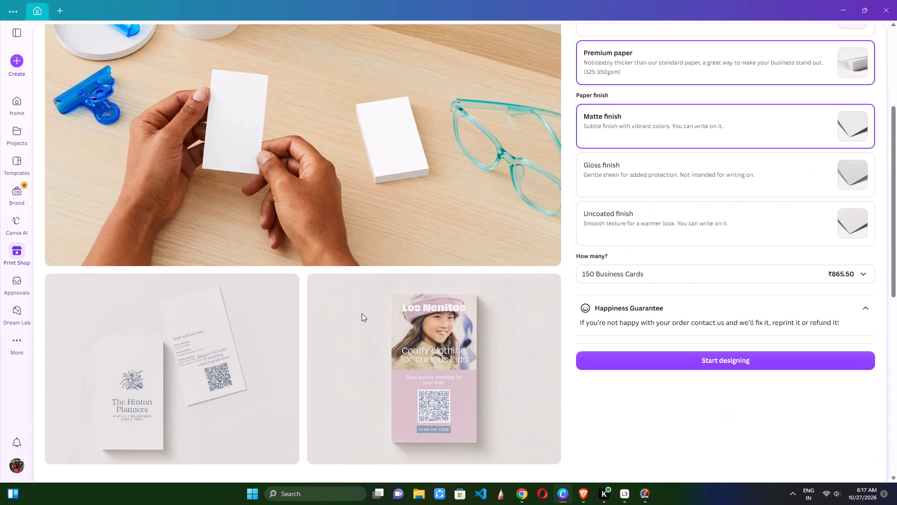
scroll(362, 313, down, 4)
scroll(362, 313, up, 4)
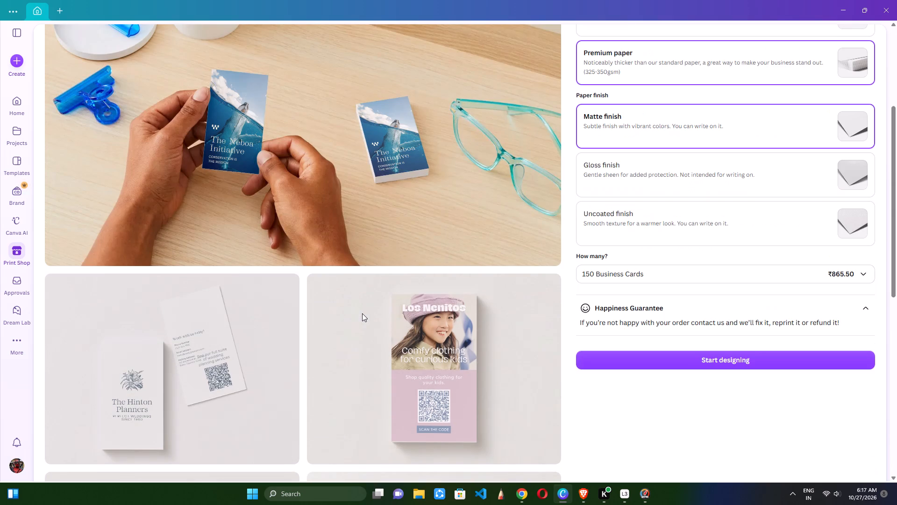
scroll(362, 313, down, 5)
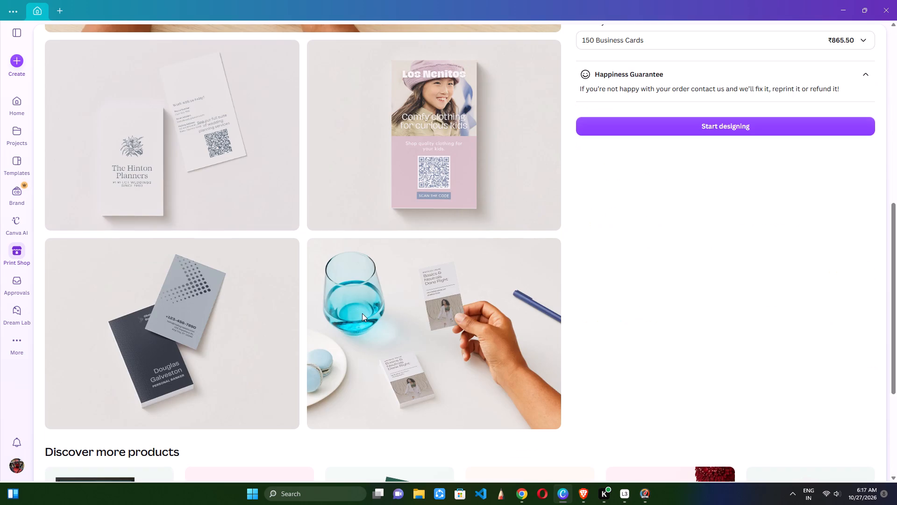
scroll(415, 304, down, 11)
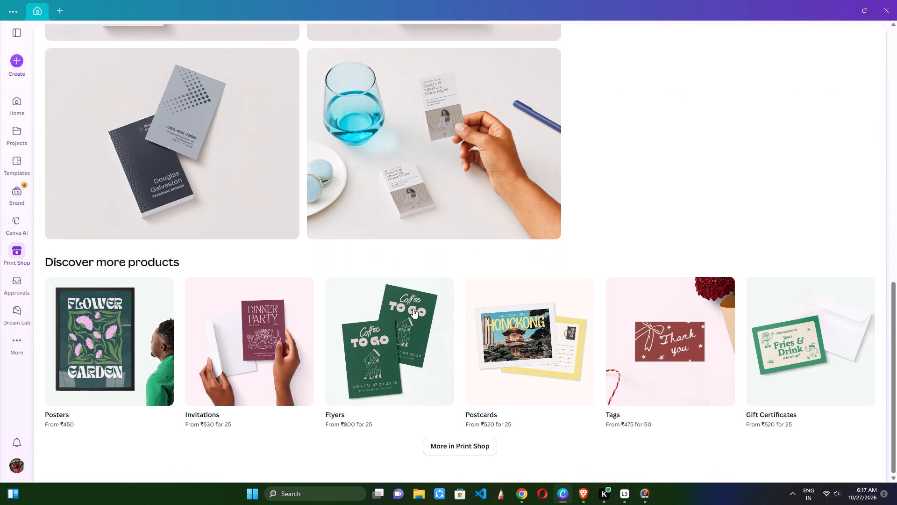
scroll(413, 309, up, 10)
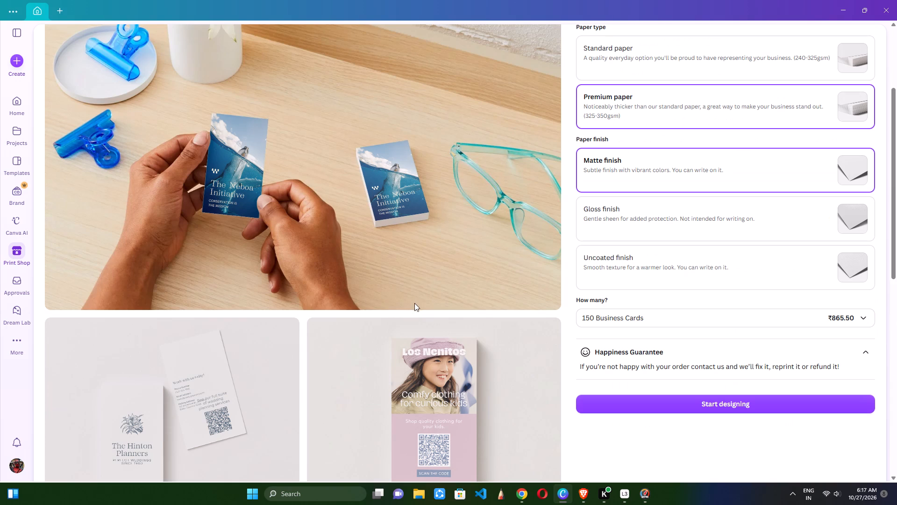
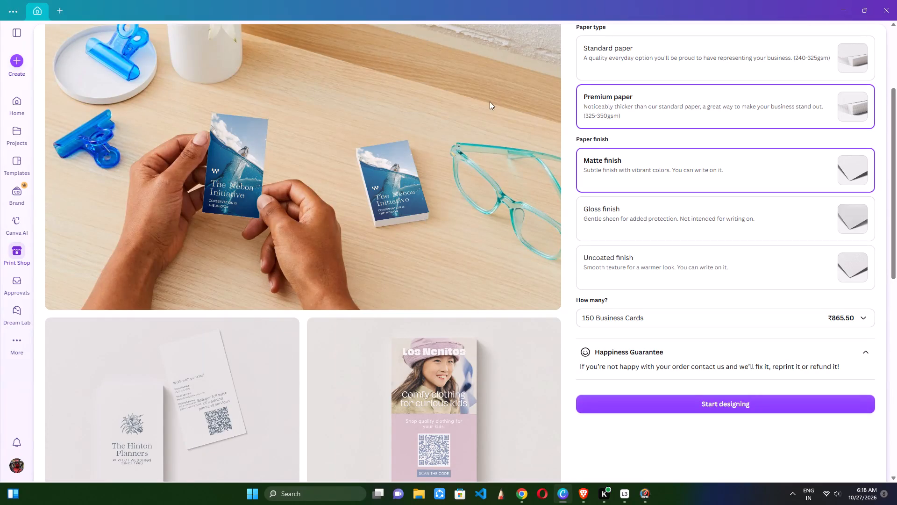
Look through the Business Cards sample photos and related print products, and try to open the photo of the grey and dark cards.
scroll(330, 119, down, 6)
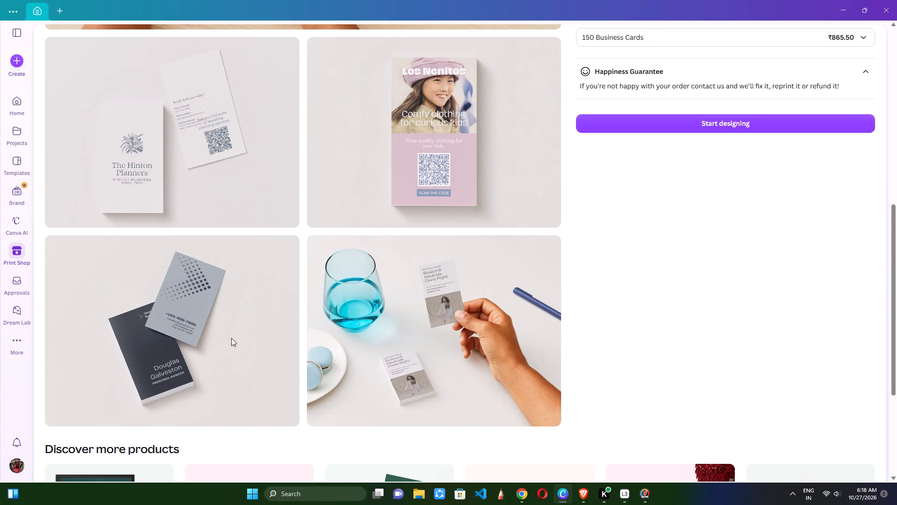
scroll(332, 130, down, 3)
scroll(329, 143, up, 1)
scroll(329, 145, down, 2)
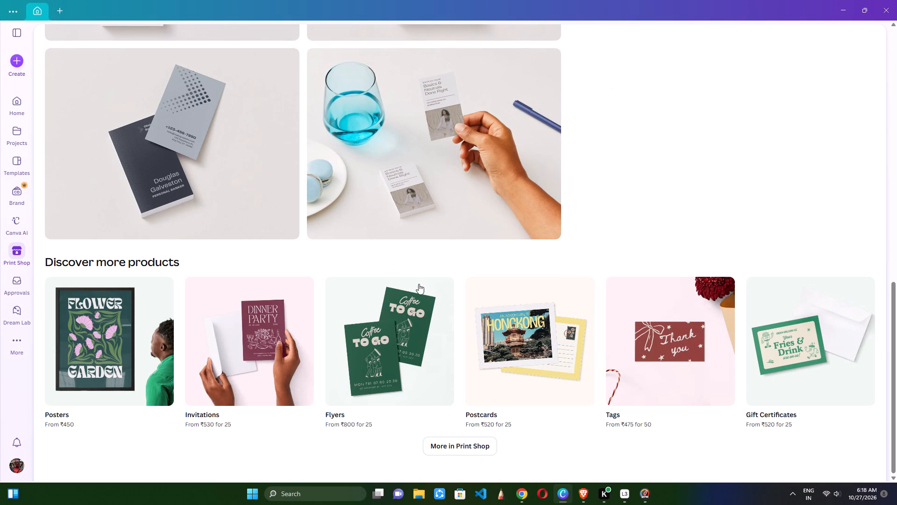
scroll(765, 370, down, 5)
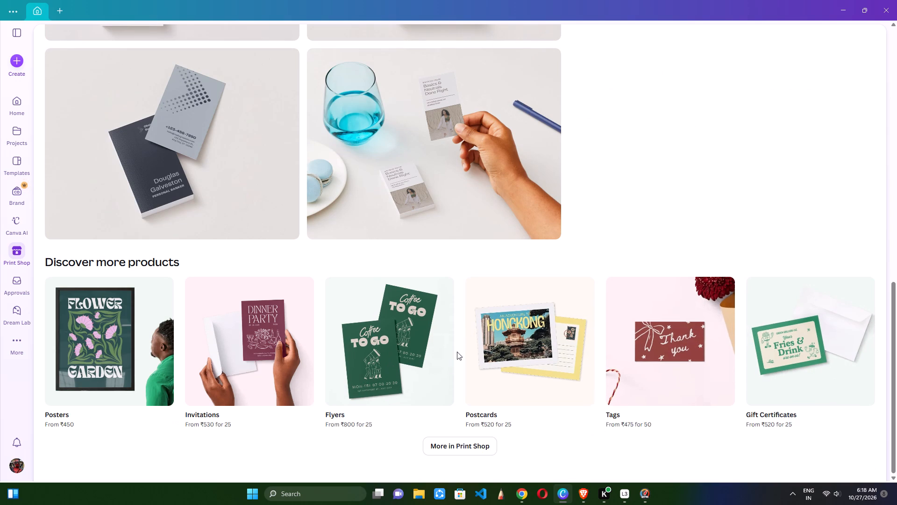
scroll(126, 347, up, 1)
scroll(126, 352, down, 1)
scroll(127, 361, up, 1)
scroll(127, 362, down, 1)
scroll(128, 364, up, 1)
scroll(129, 371, down, 1)
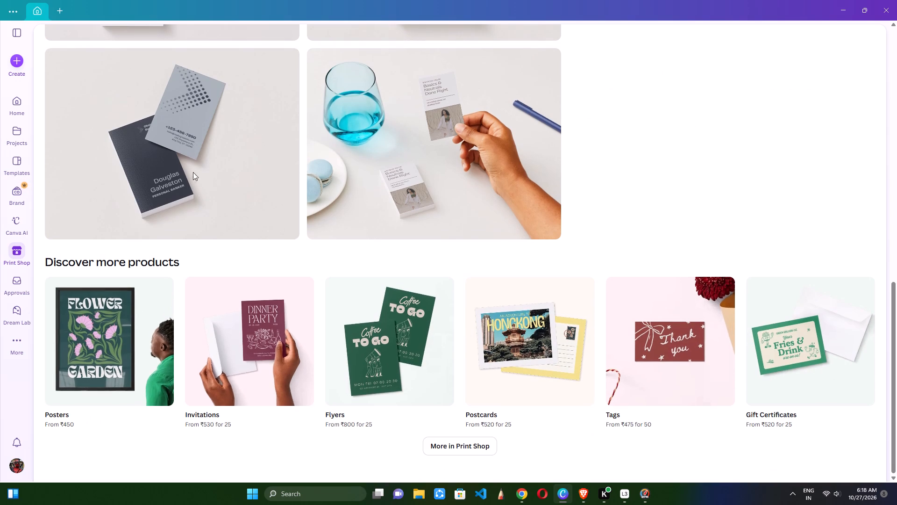
click(195, 148)
scroll(235, 138, up, 3)
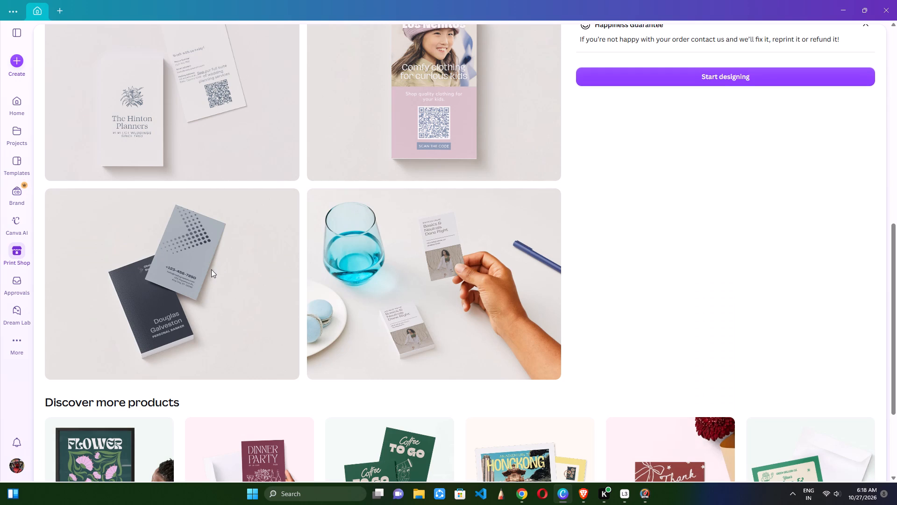
double_click(211, 269)
Start designing a portrait 2 x 3.5 in business card with premium paper, matte finish and a quantity of 150.
scroll(0, 227, up, 4)
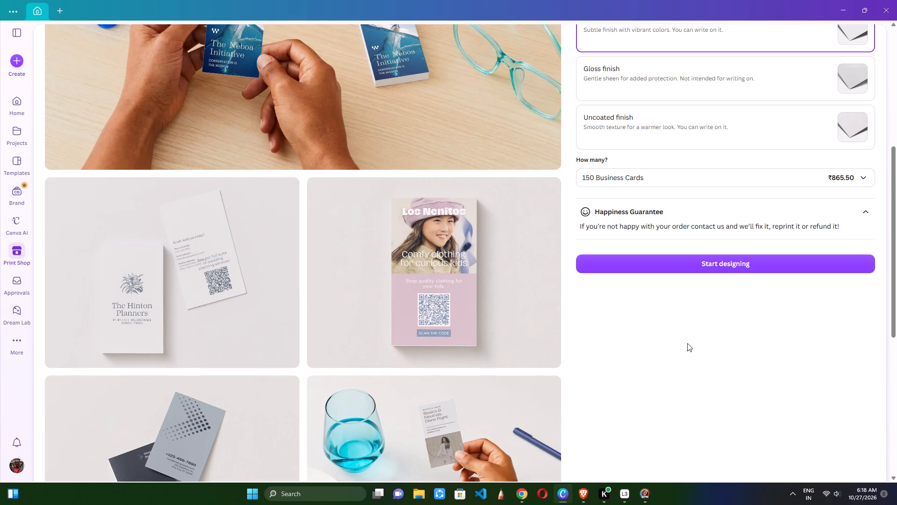
scroll(705, 339, up, 4)
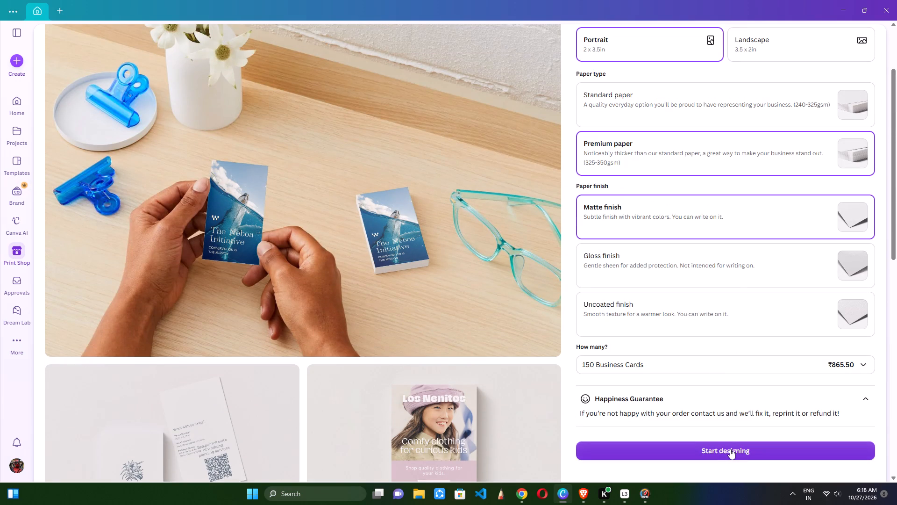
click(733, 454)
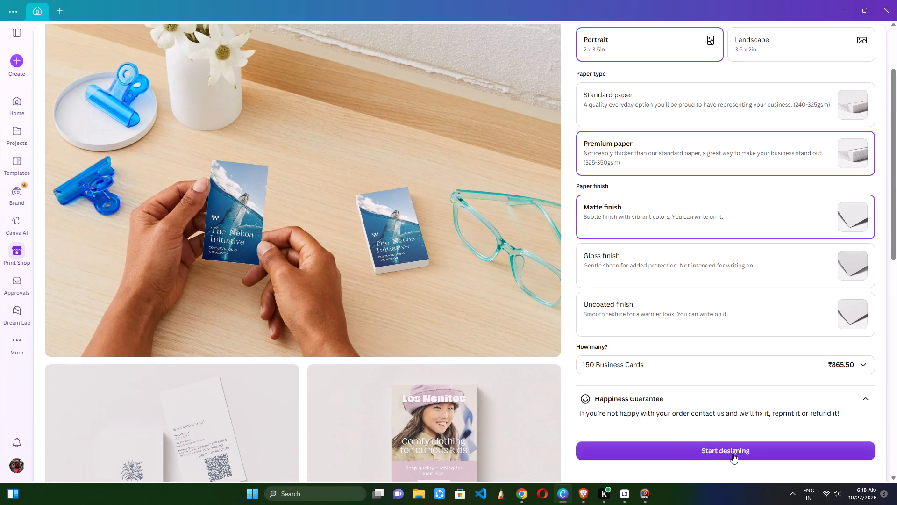
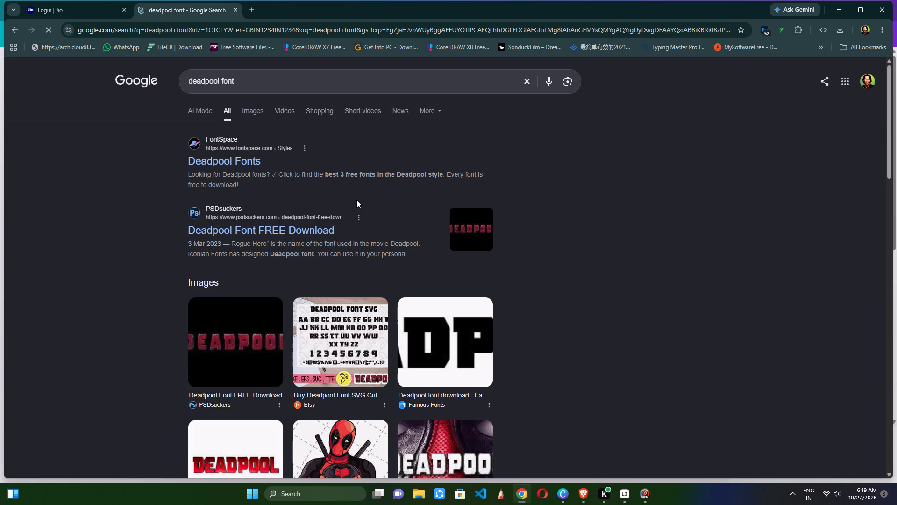
Search Google Images for "deadpool business card" in place of "deadpool font" and look through the designs for inspiration.
click(261, 117)
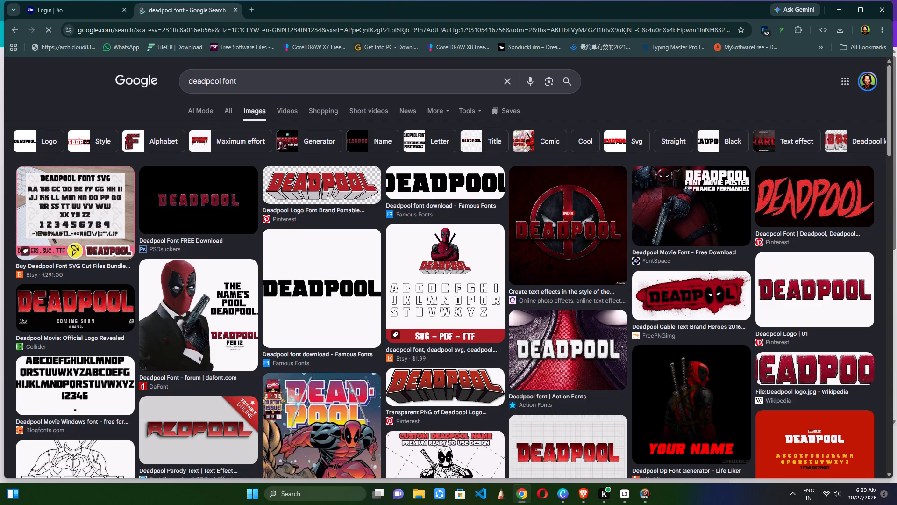
click(487, 85)
key(BackSpace)
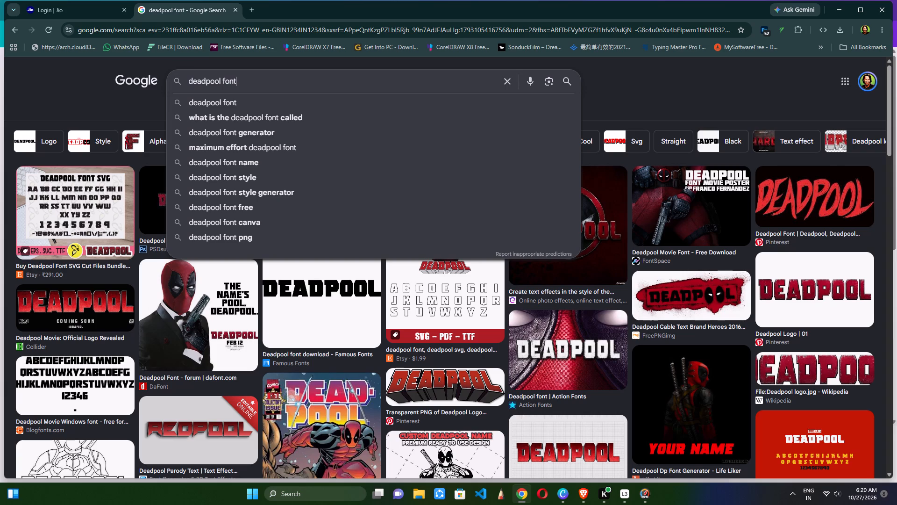
key(BackSpace)
key(BackSpace)
key(BackSpace)
text(bi)
text(ss)
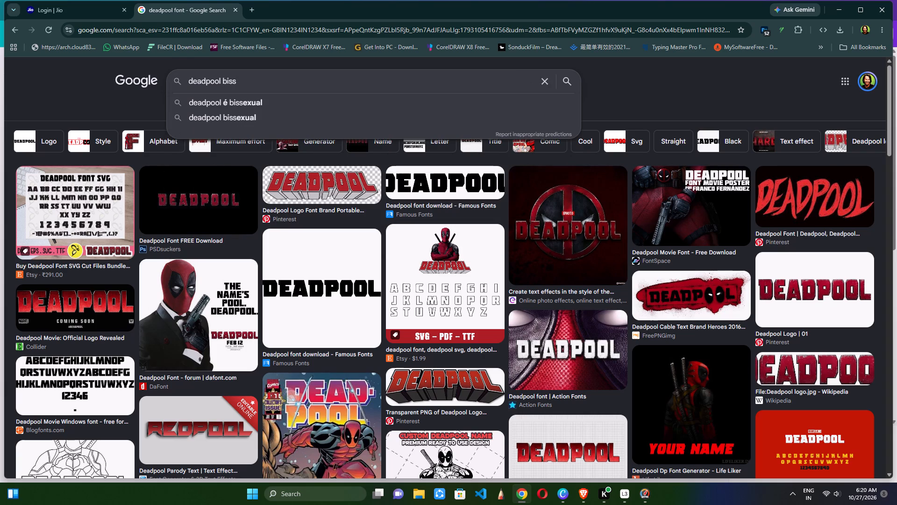
text(ness)
key(space)
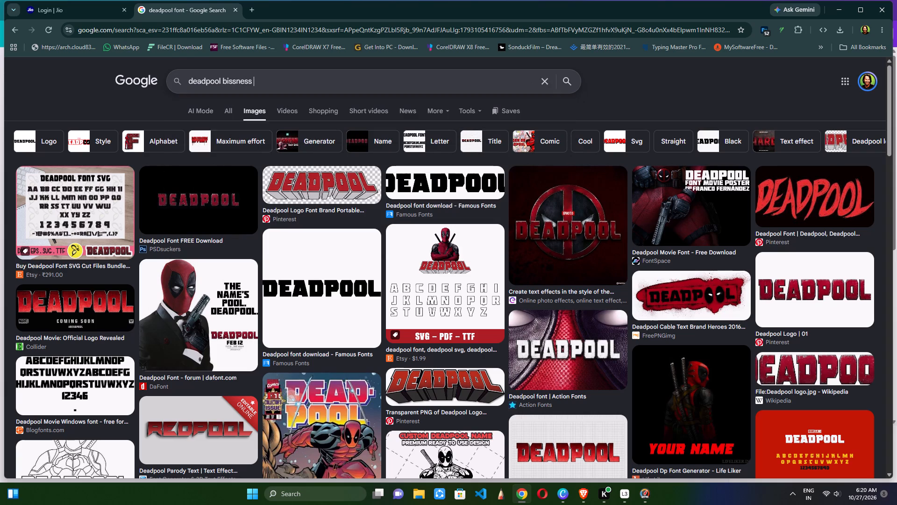
text(card)
key(Return)
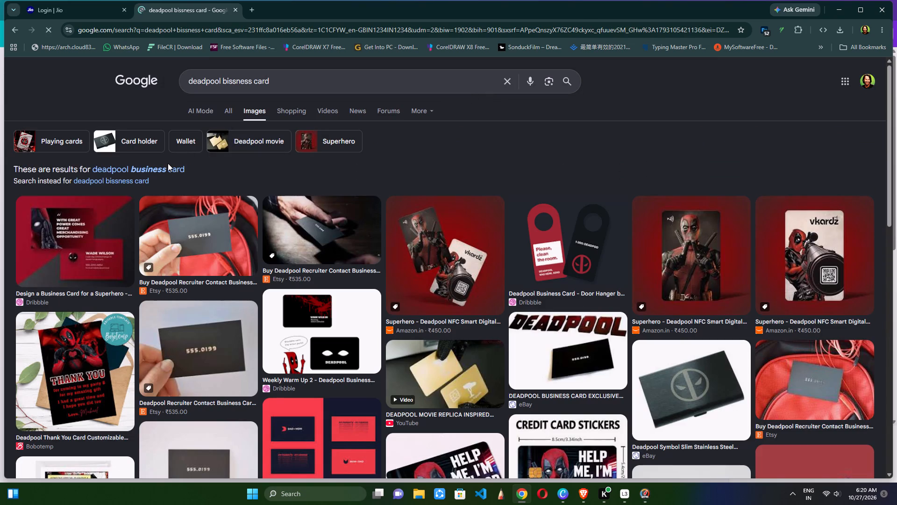
click(166, 168)
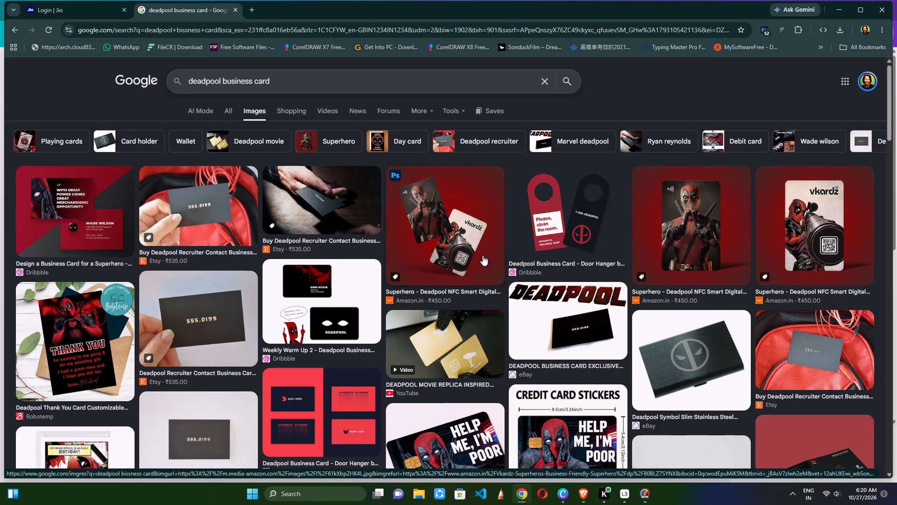
scroll(482, 256, down, 2)
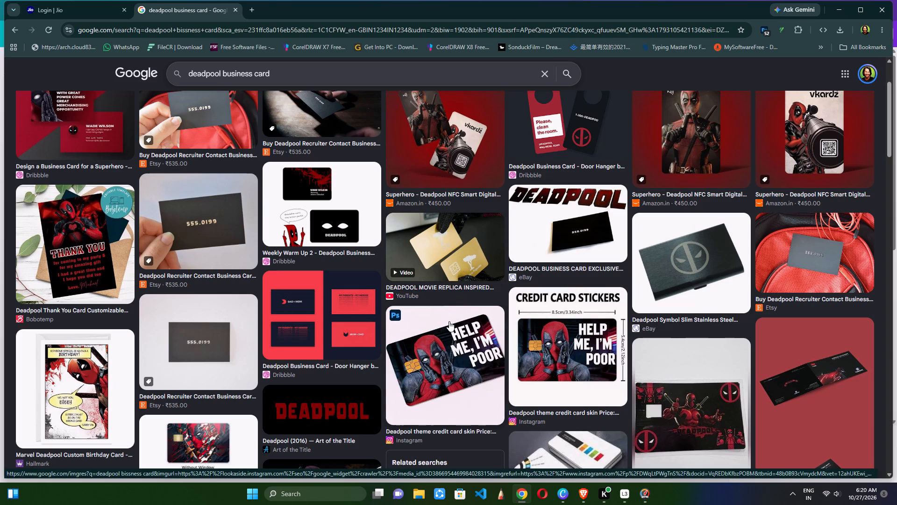
scroll(449, 323, down, 1)
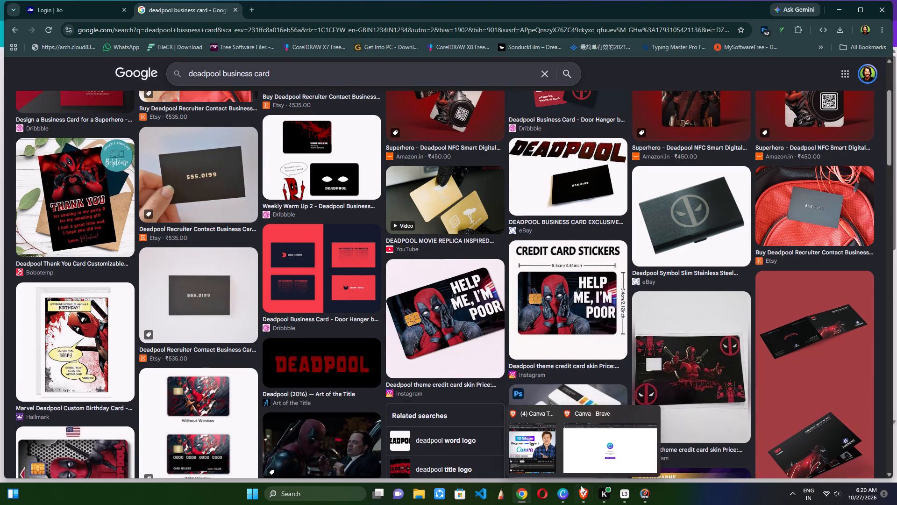
Switch to the blank business card design in Canva.
click(550, 444)
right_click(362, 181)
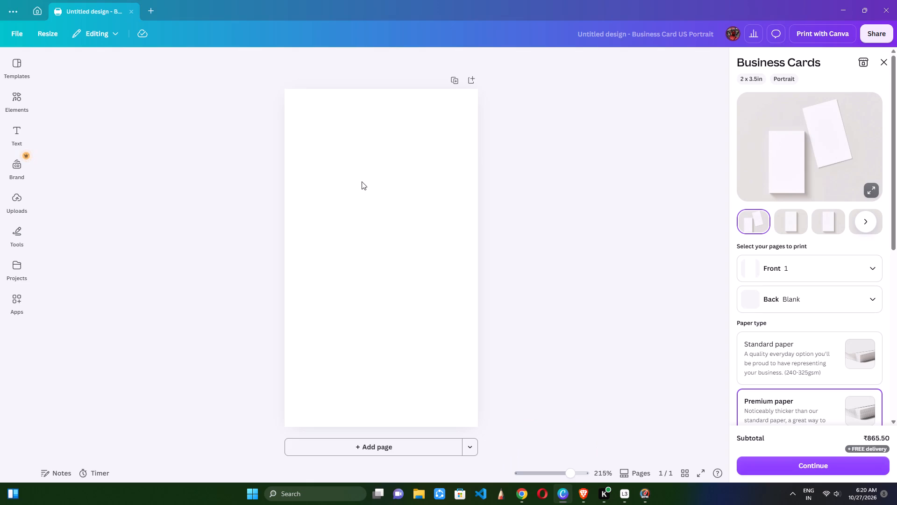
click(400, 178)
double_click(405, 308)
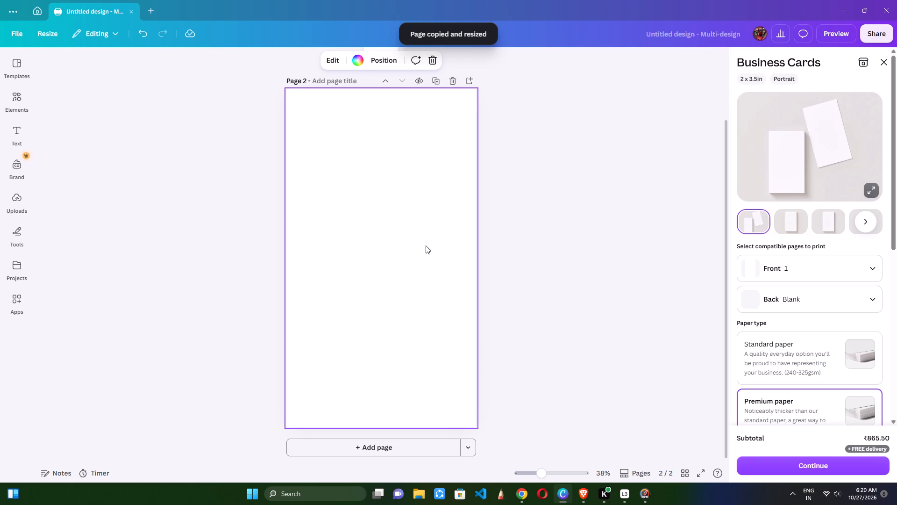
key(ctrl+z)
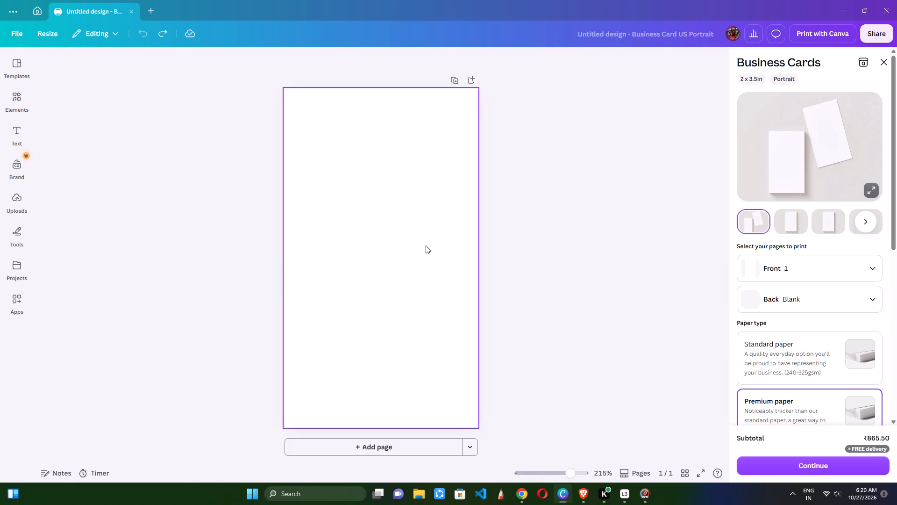
Try grey, gradient and coral backgrounds on the card page, settling on the solid red #ff3131.
click(426, 245)
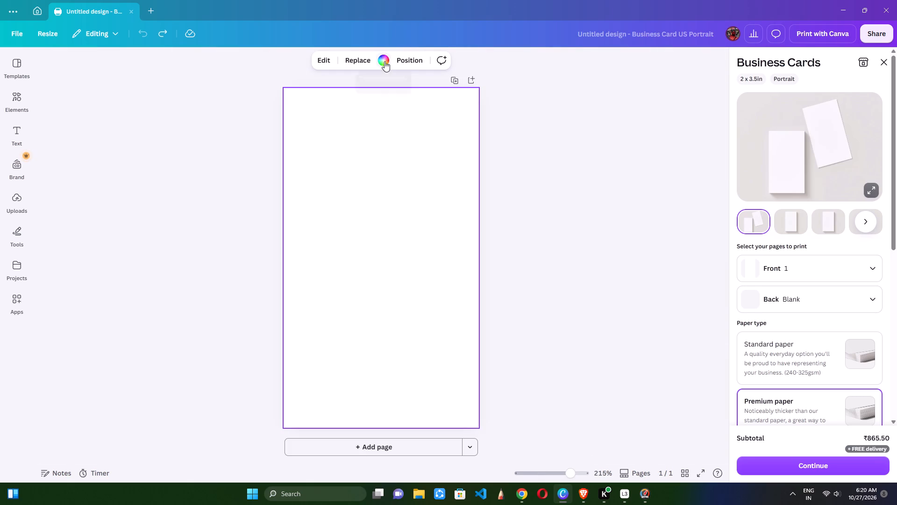
click(384, 61)
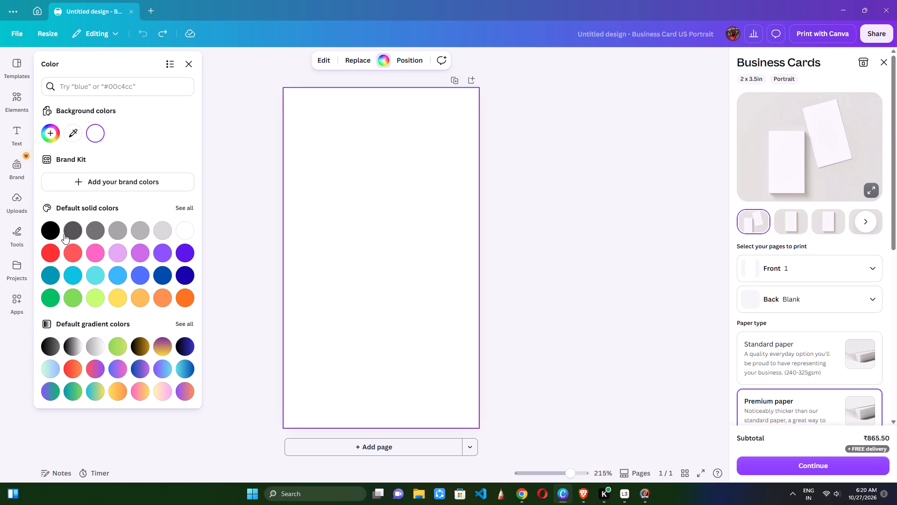
click(75, 229)
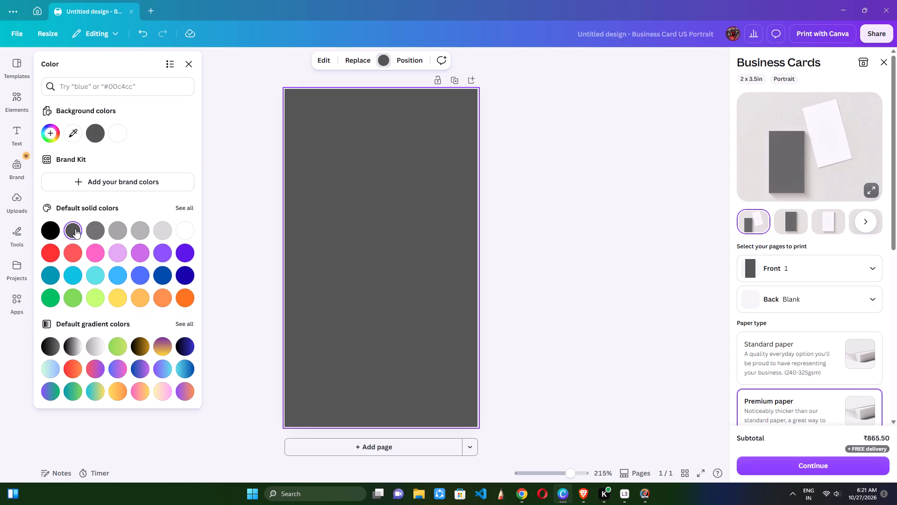
click(78, 353)
click(95, 348)
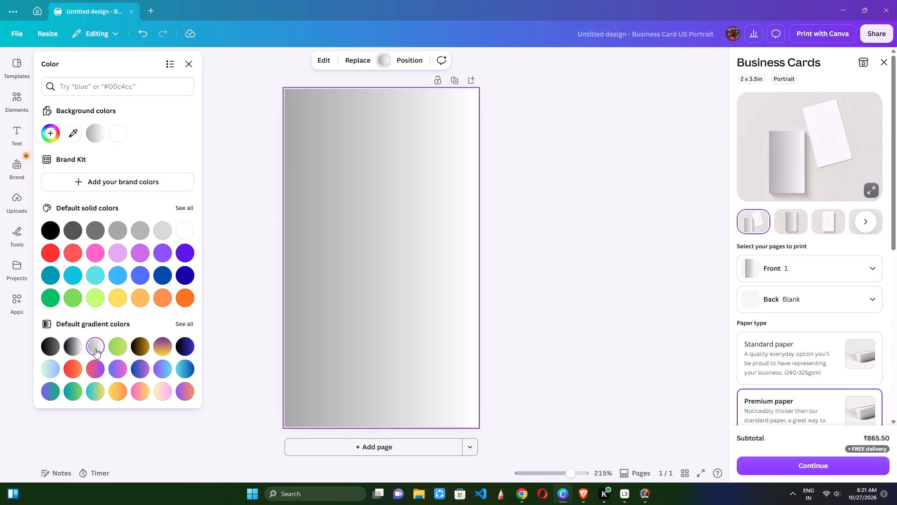
click(53, 344)
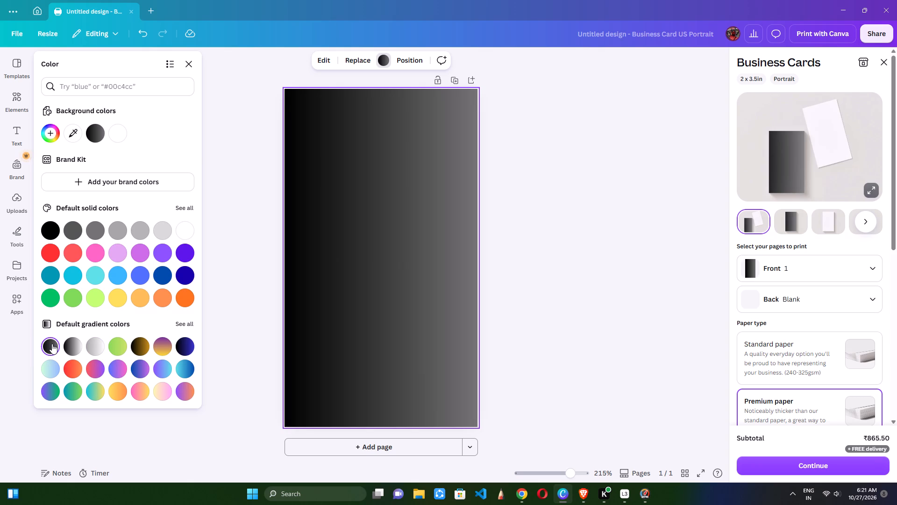
click(80, 250)
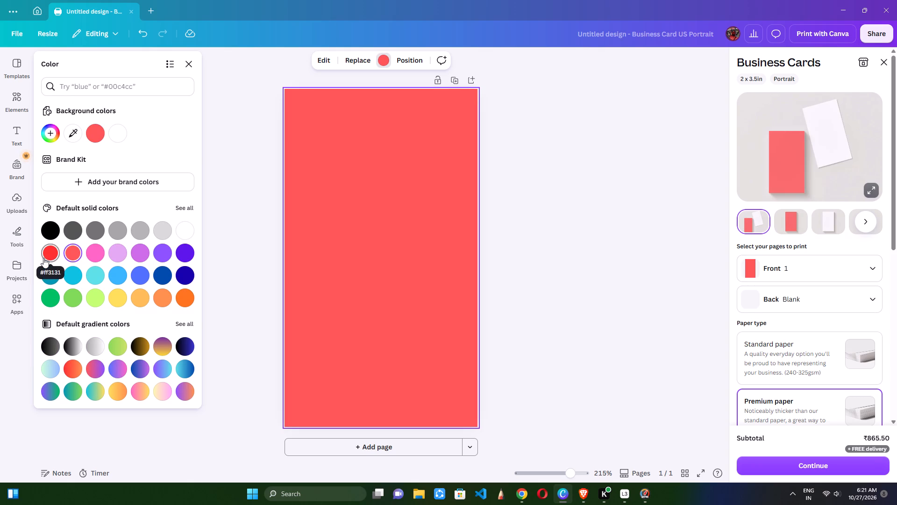
click(43, 258)
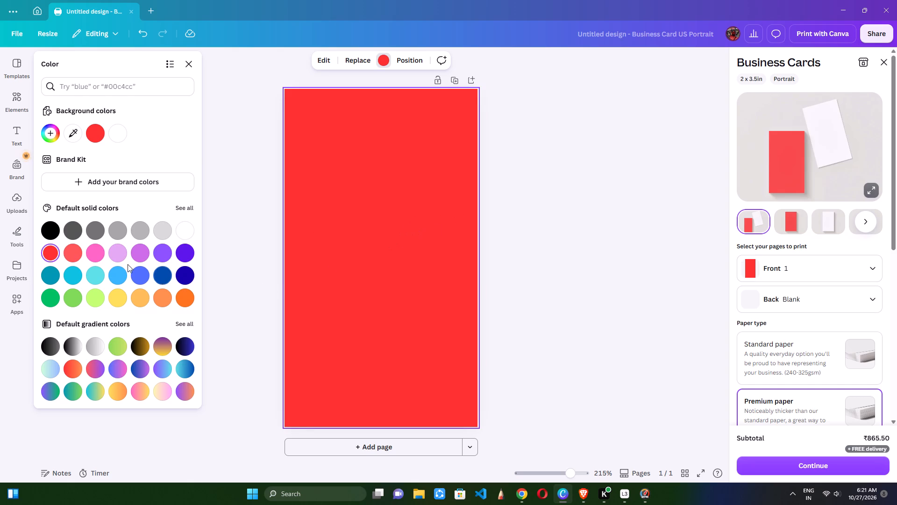
click(235, 181)
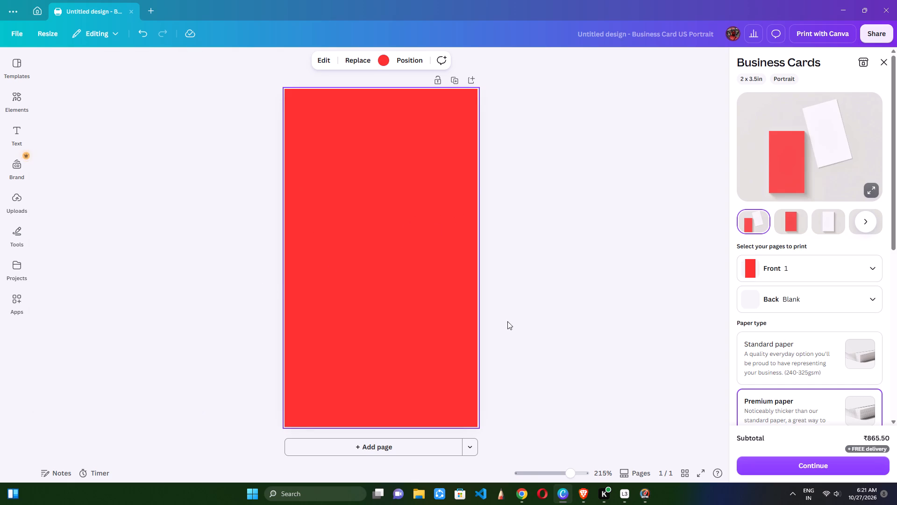
Switch to the Deadpool image results in Chrome and open the red and black door hanger picture in the Adobe Photoshop extension.
click(530, 445)
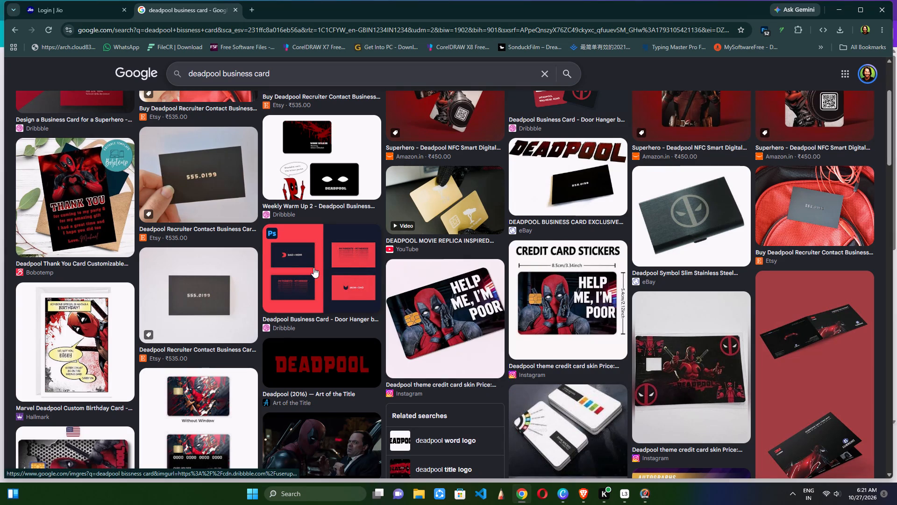
click(308, 267)
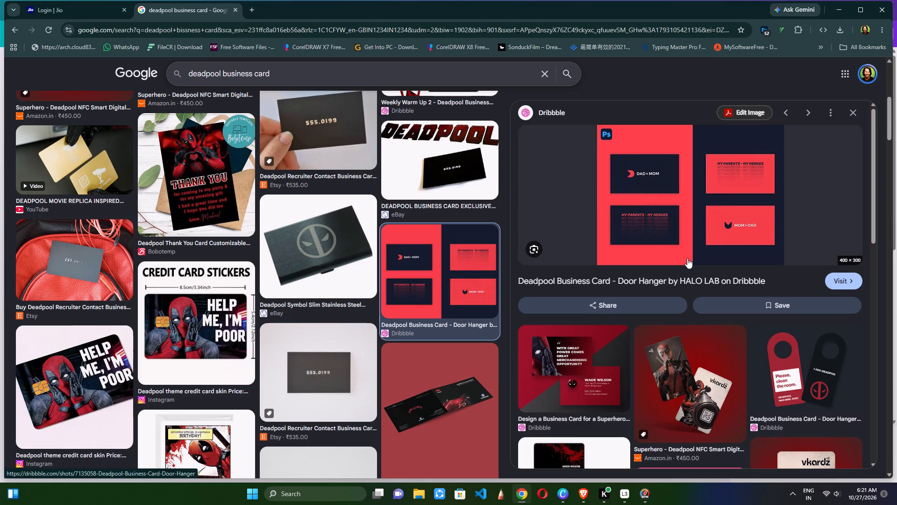
click(828, 387)
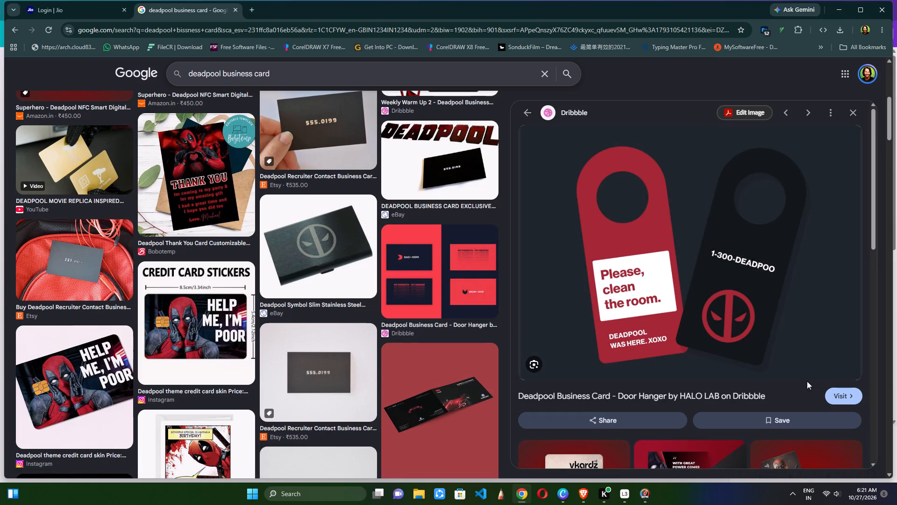
scroll(804, 374, down, 4)
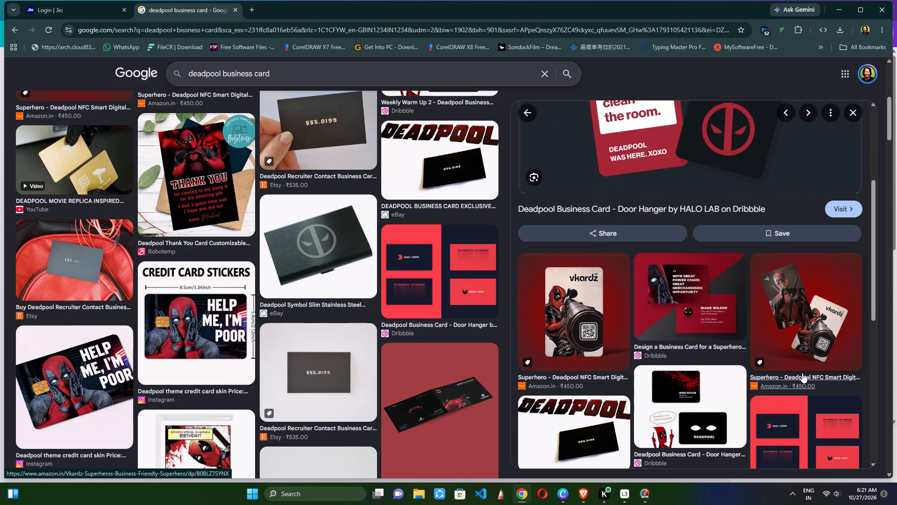
scroll(801, 372, up, 2)
scroll(801, 372, down, 1)
scroll(801, 371, up, 3)
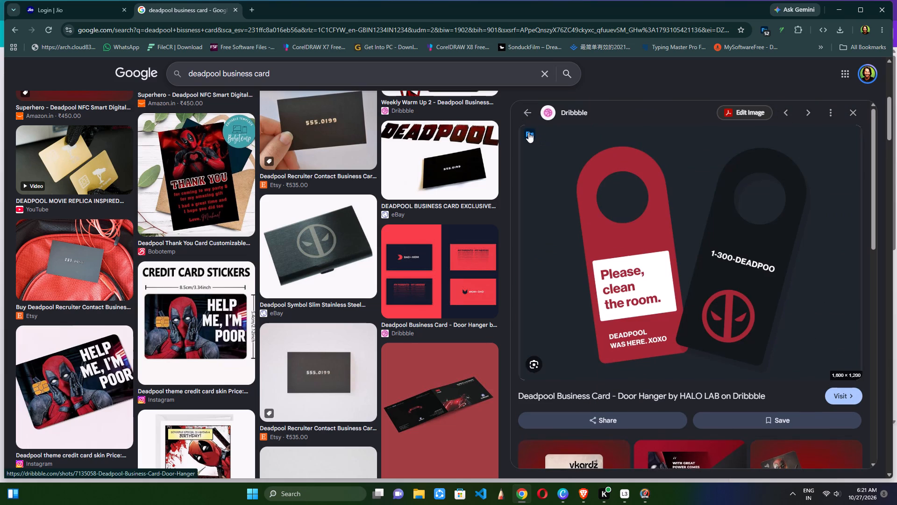
click(528, 132)
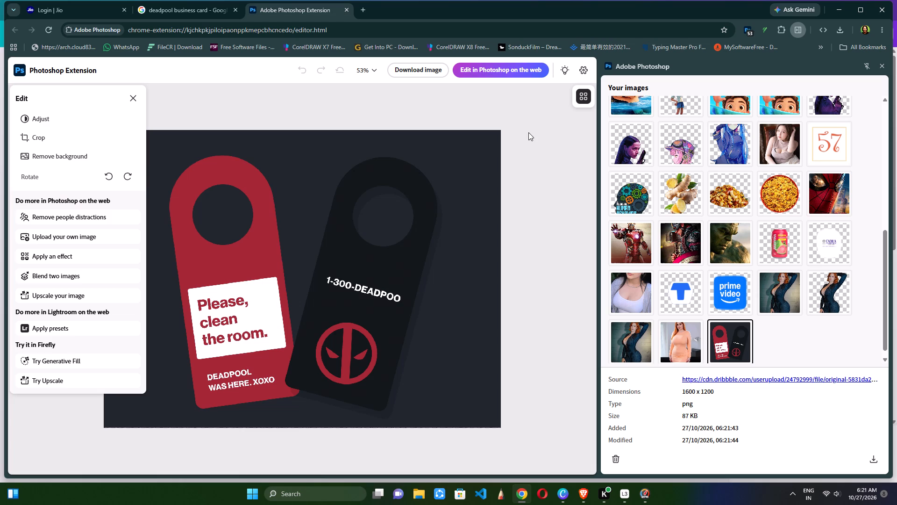
Remove the background from the door hanger image.
click(91, 155)
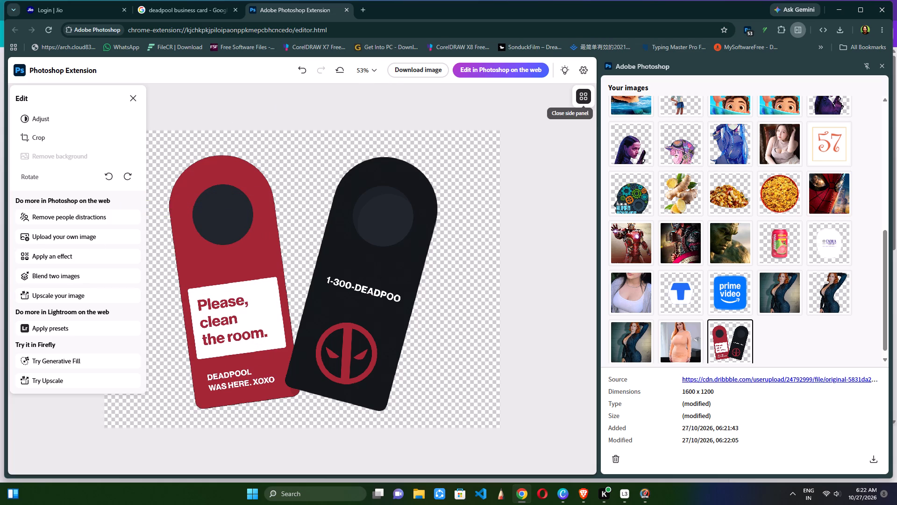
click(375, 285)
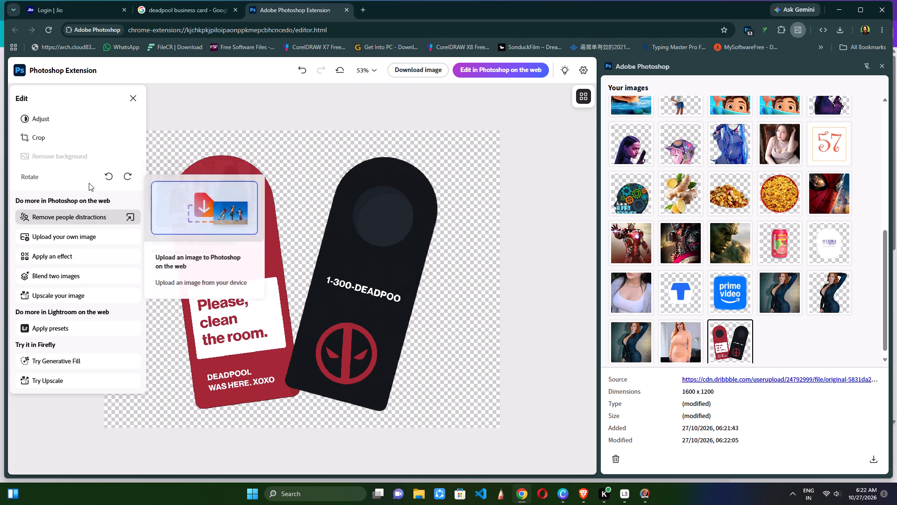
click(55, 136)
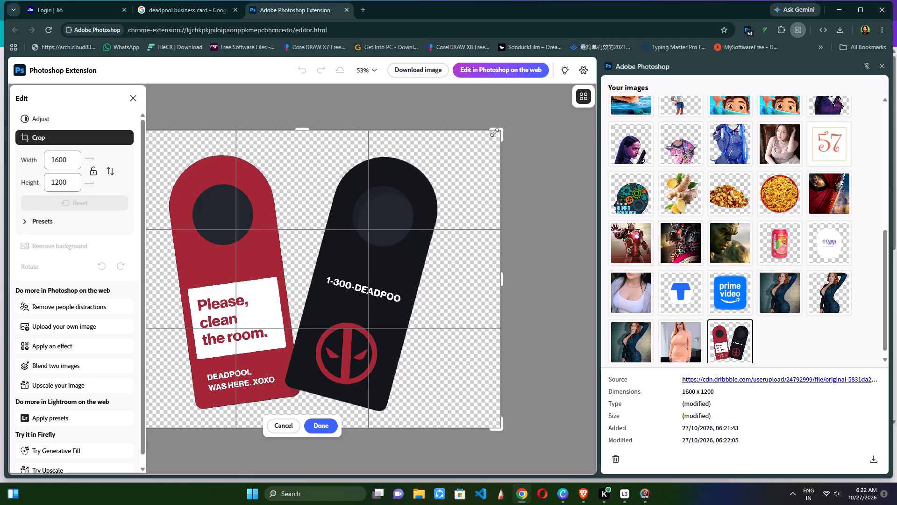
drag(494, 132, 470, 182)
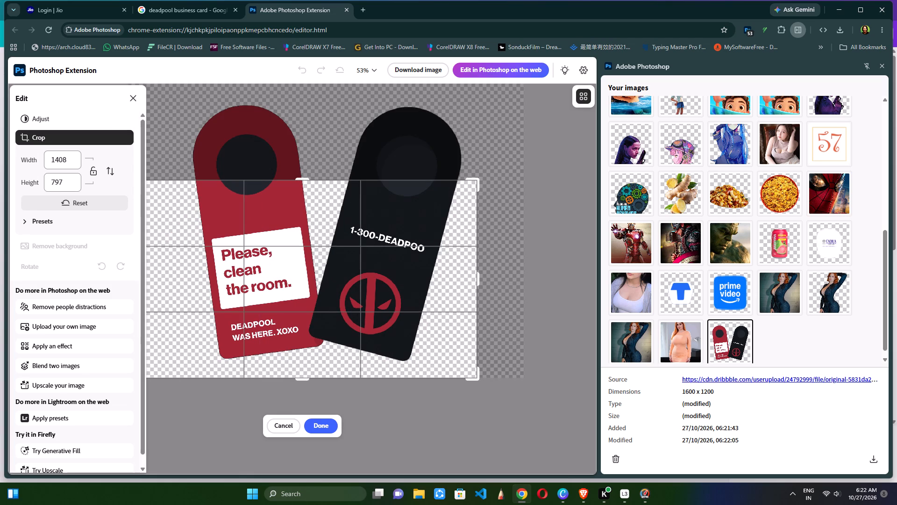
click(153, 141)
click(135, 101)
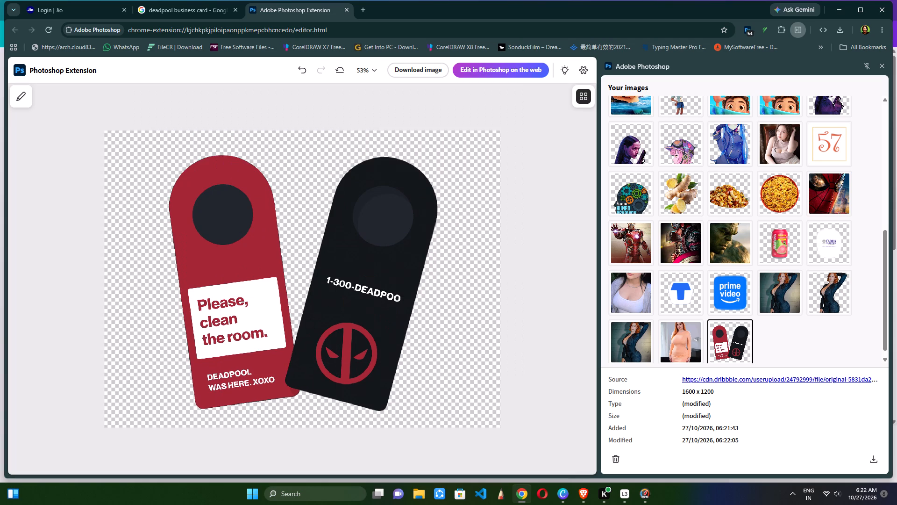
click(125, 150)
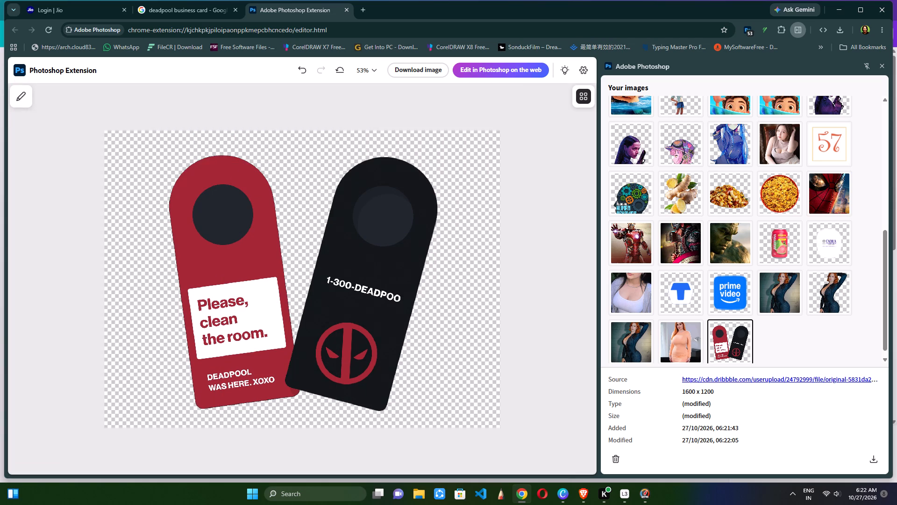
Crop the door hanger image to the red Deadpool mask logo on the black hanger, at 301 x 405.
click(21, 90)
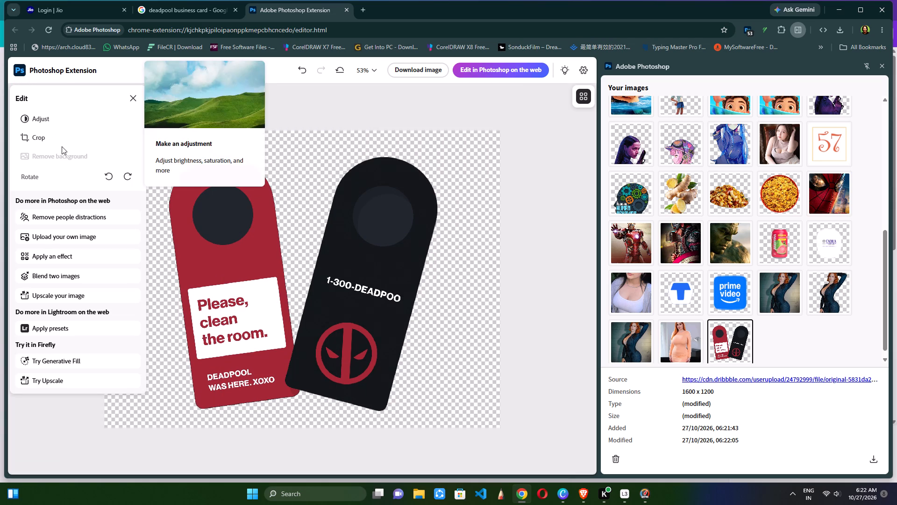
click(61, 138)
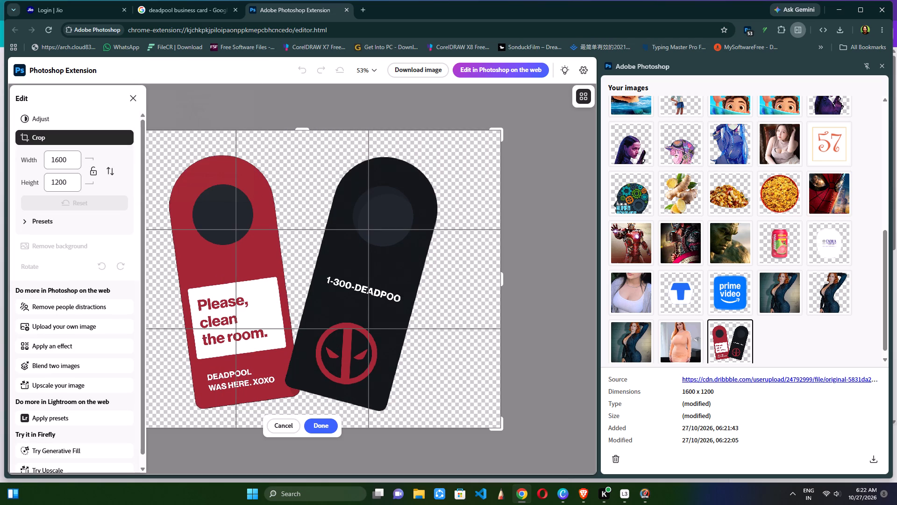
drag(150, 429, 167, 411)
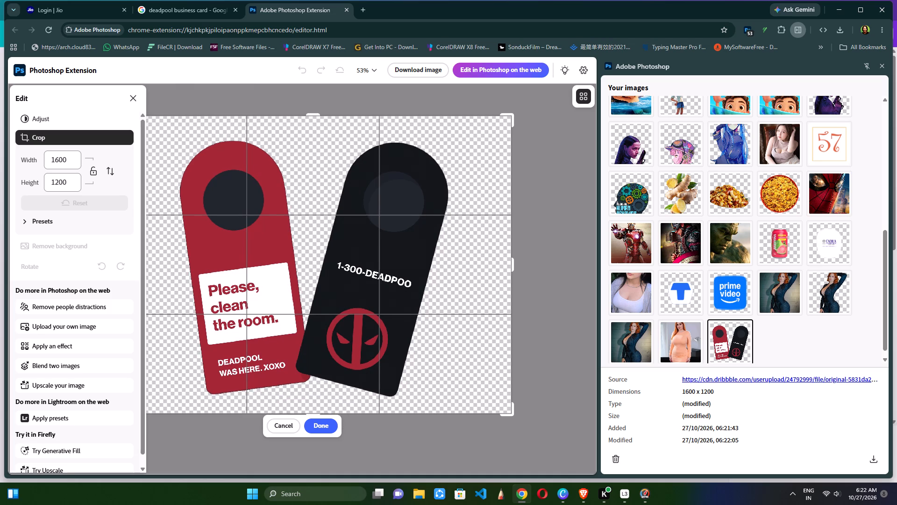
drag(167, 411, 266, 384)
drag(230, 389, 232, 387)
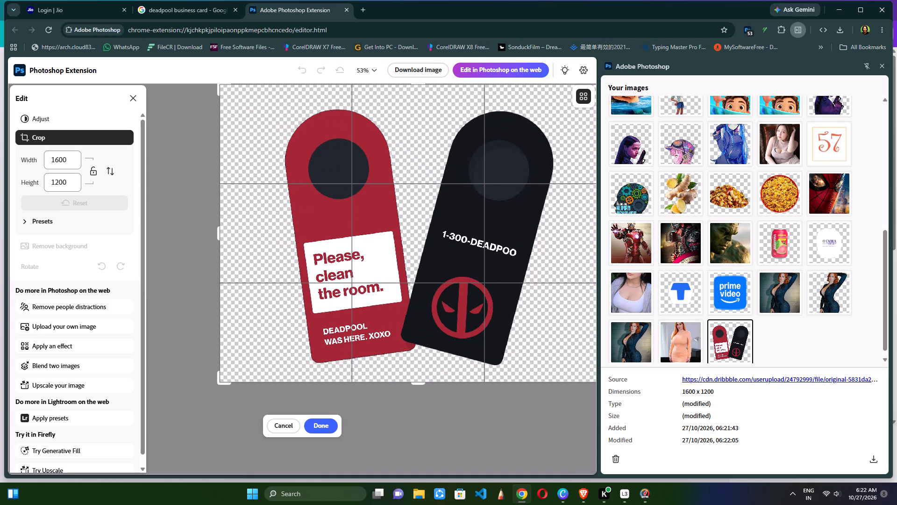
drag(232, 387, 228, 419)
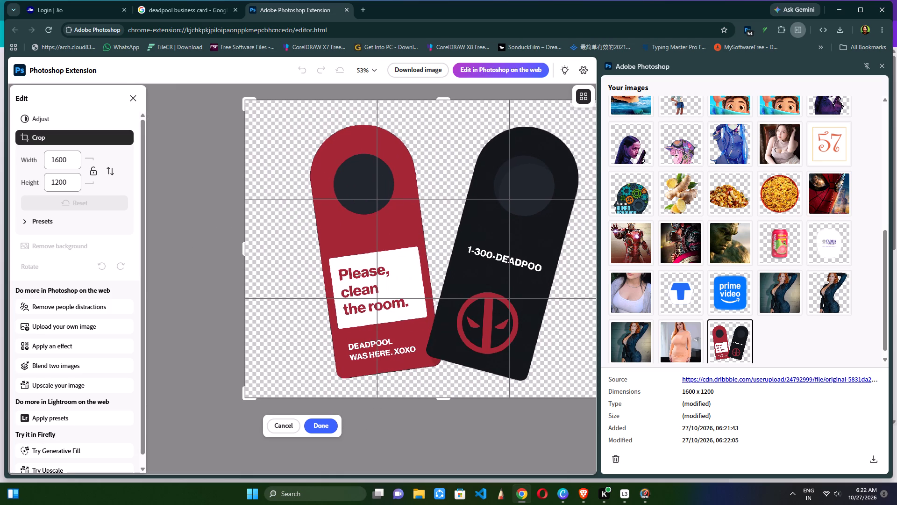
drag(218, 412, 267, 399)
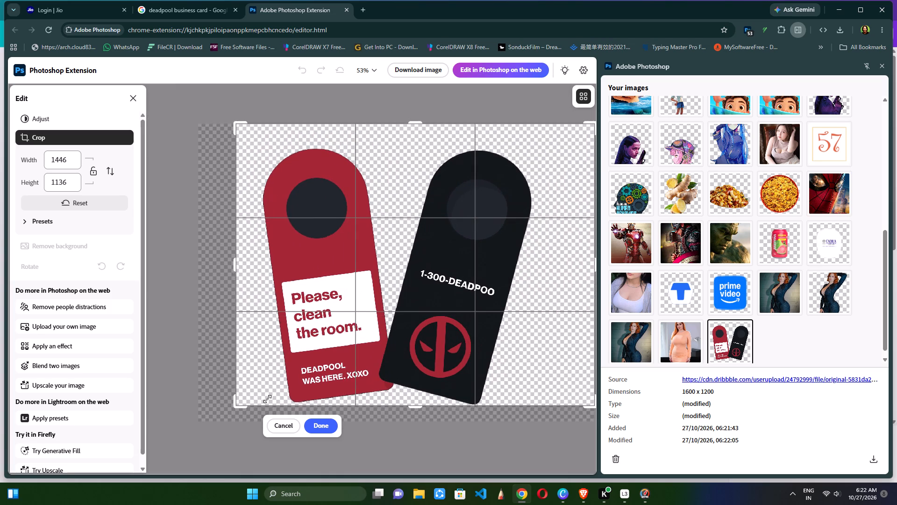
drag(267, 399, 310, 403)
drag(522, 124, 490, 185)
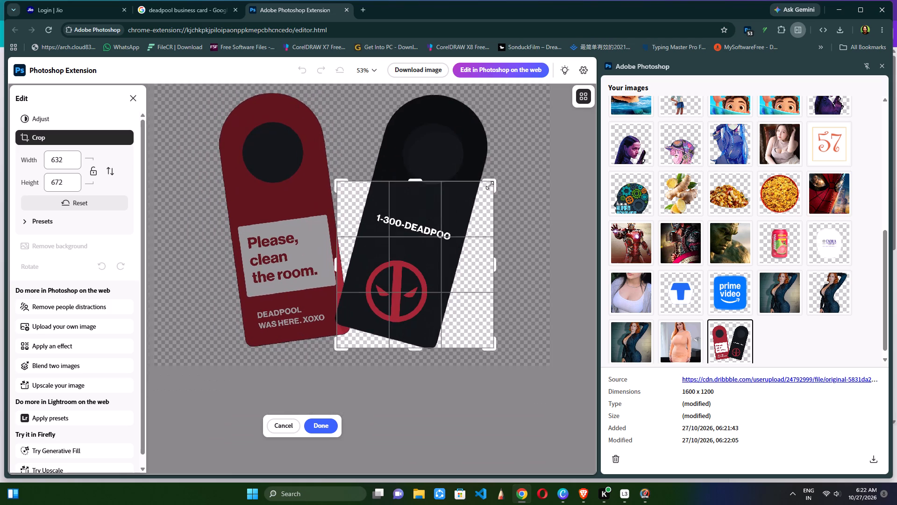
drag(490, 185, 472, 212)
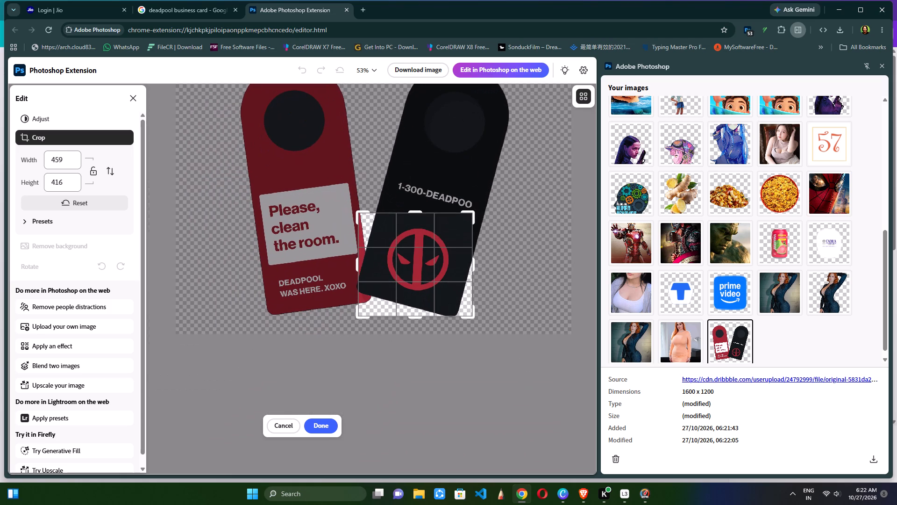
drag(475, 319, 467, 317)
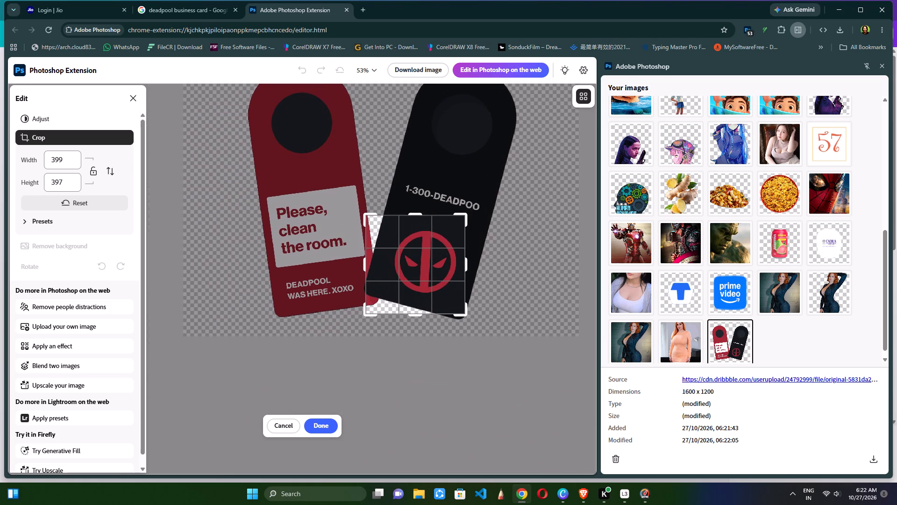
click(363, 314)
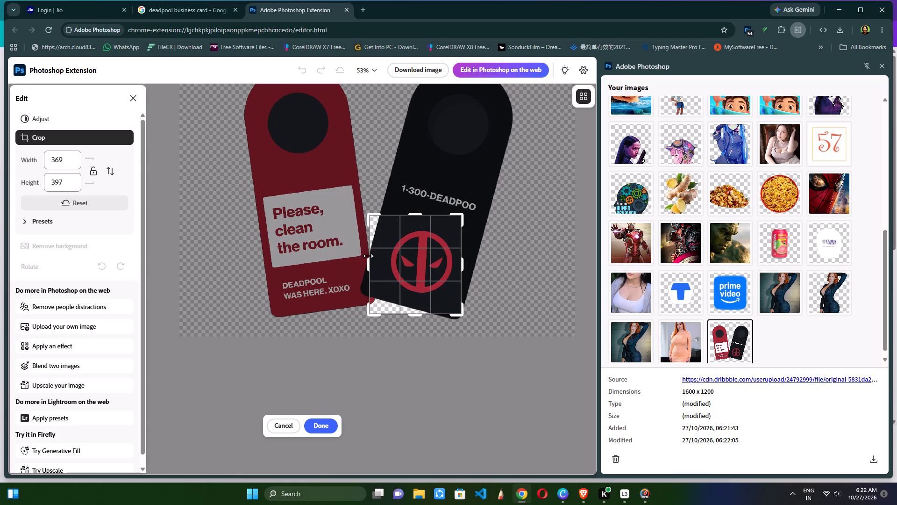
drag(371, 219, 380, 218)
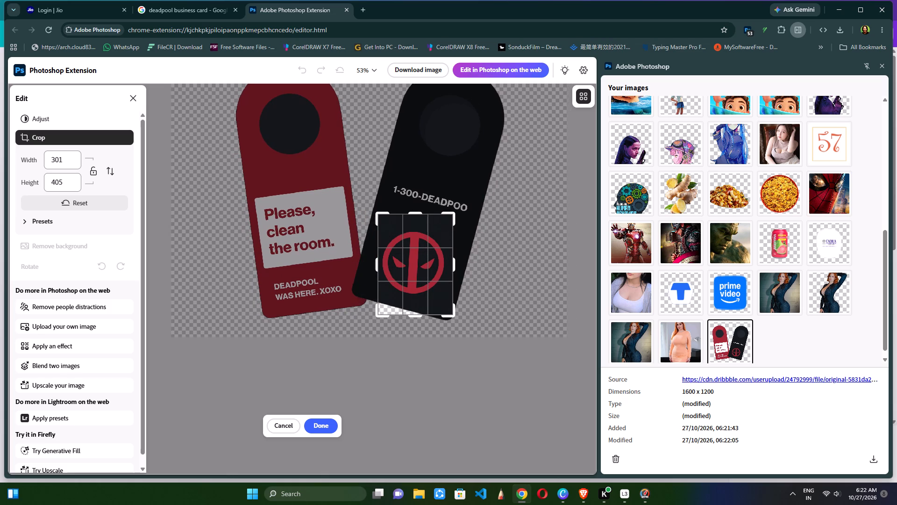
click(319, 426)
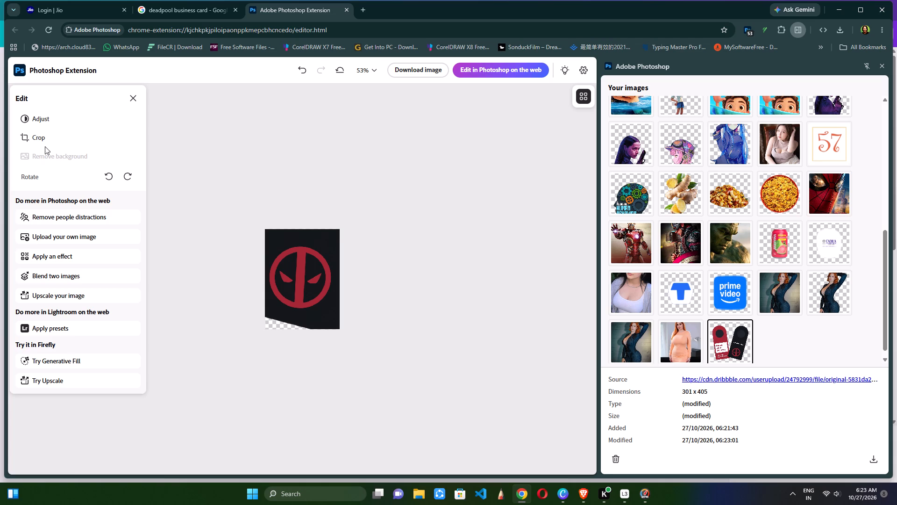
Download the cropped Deadpool logo as a PNG file.
scroll(83, 166, up, 4)
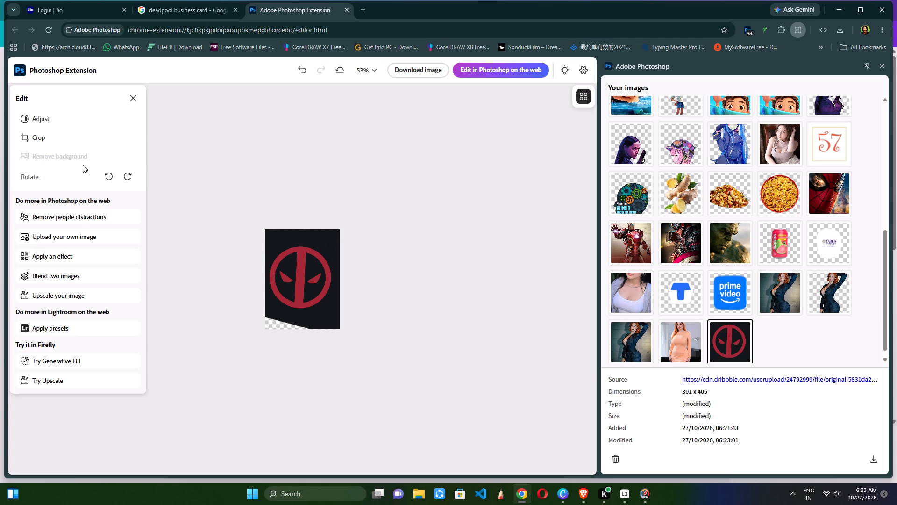
click(426, 68)
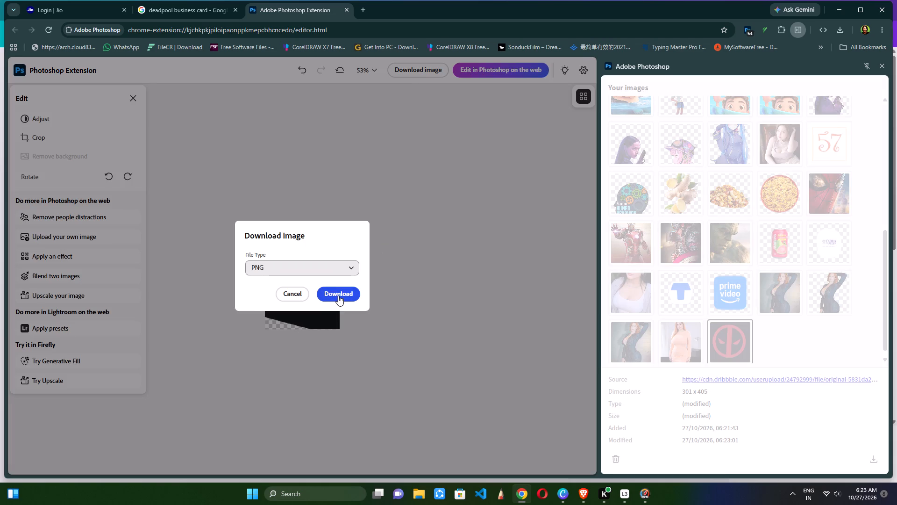
click(338, 296)
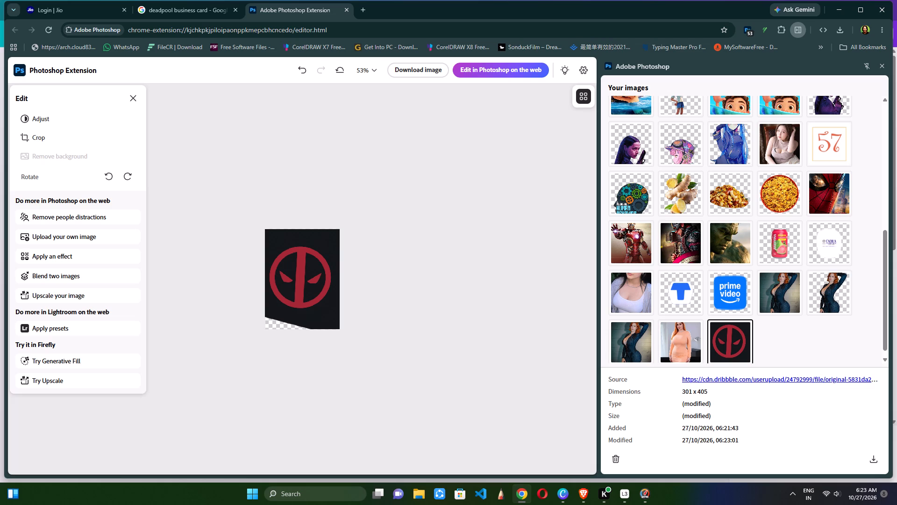
Send the cropped logo to Photoshop on the web and dismiss the device access request.
click(516, 68)
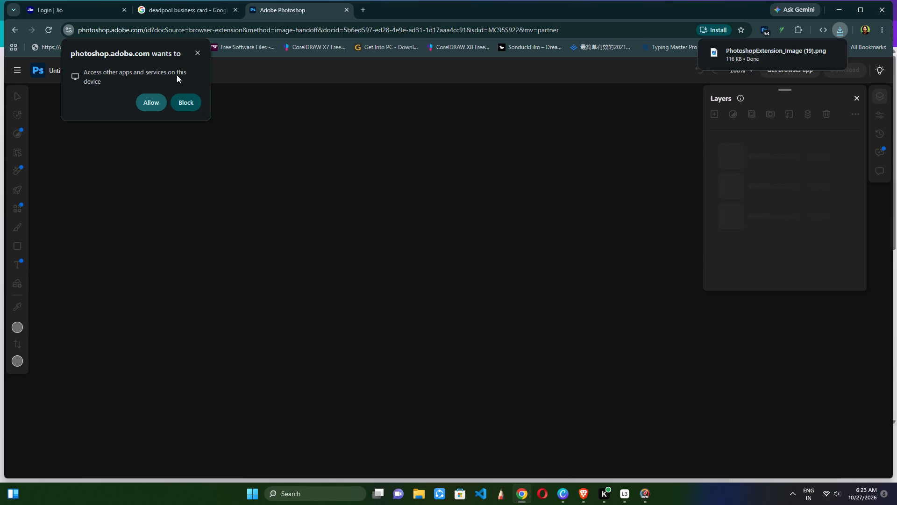
click(200, 51)
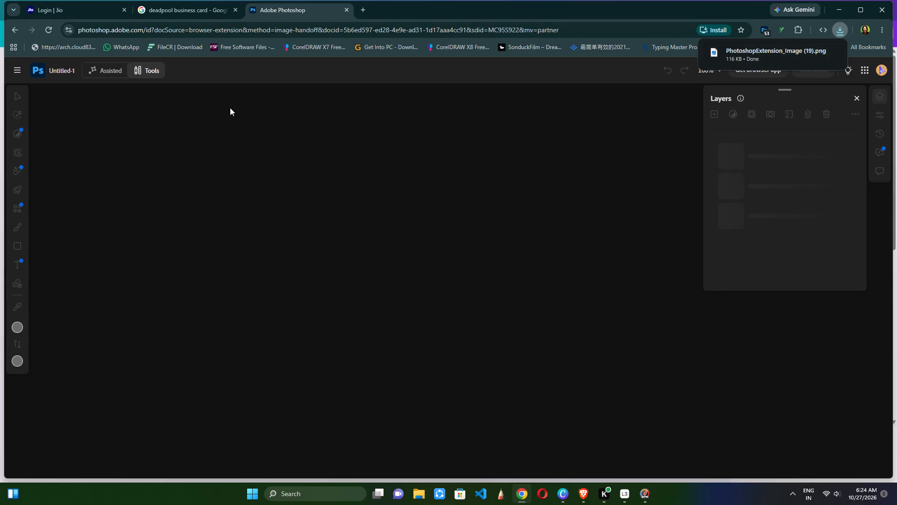
Create a new Photoshop web document from the downloaded PhotoshopExtension_Image (19).png and dismiss the device access request.
click(18, 77)
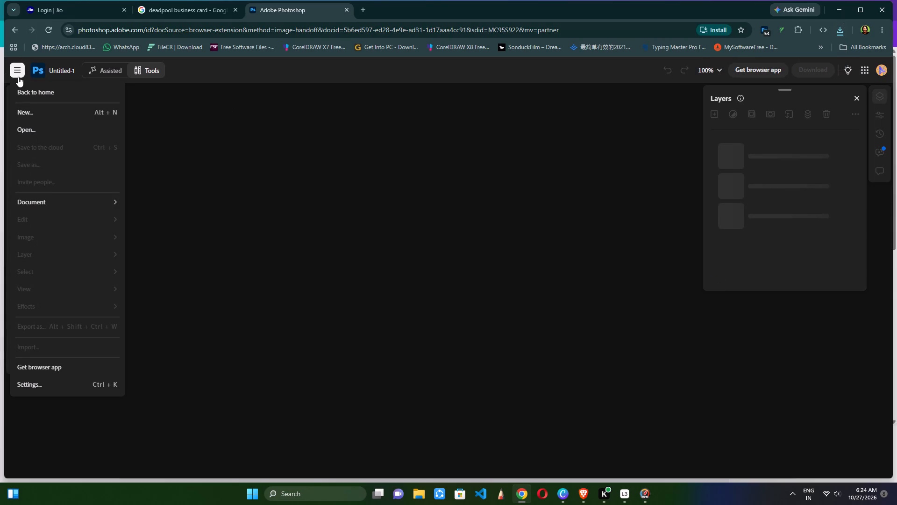
click(21, 113)
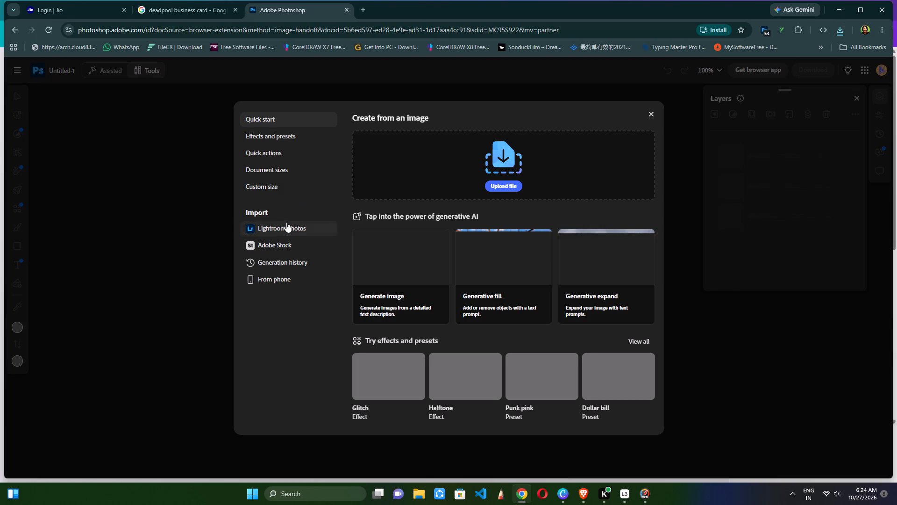
click(480, 186)
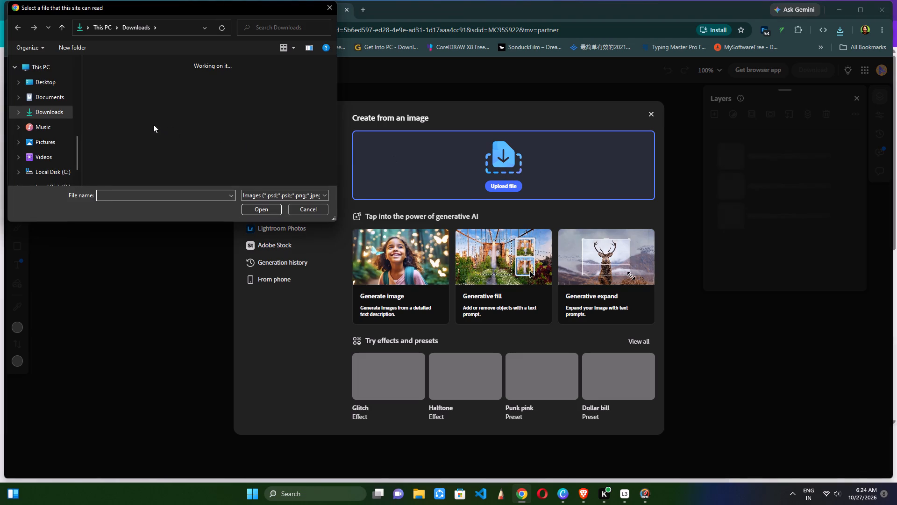
click(134, 80)
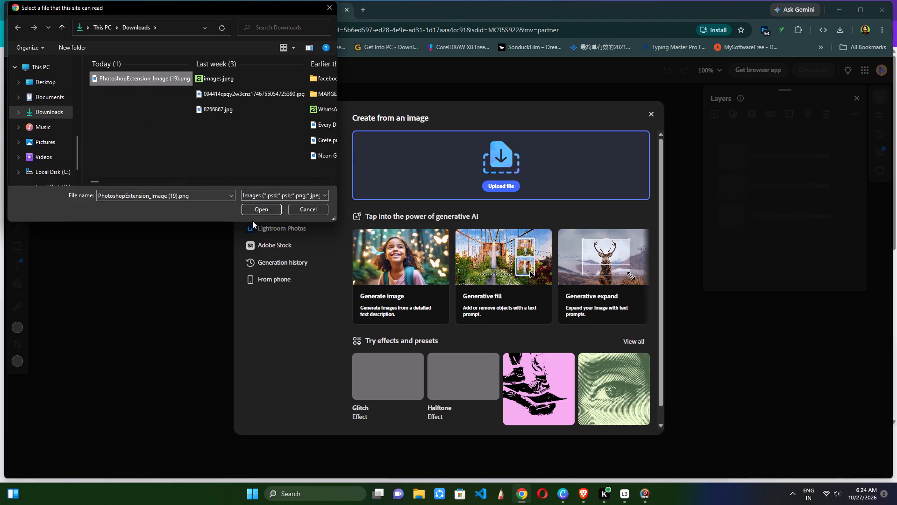
click(262, 210)
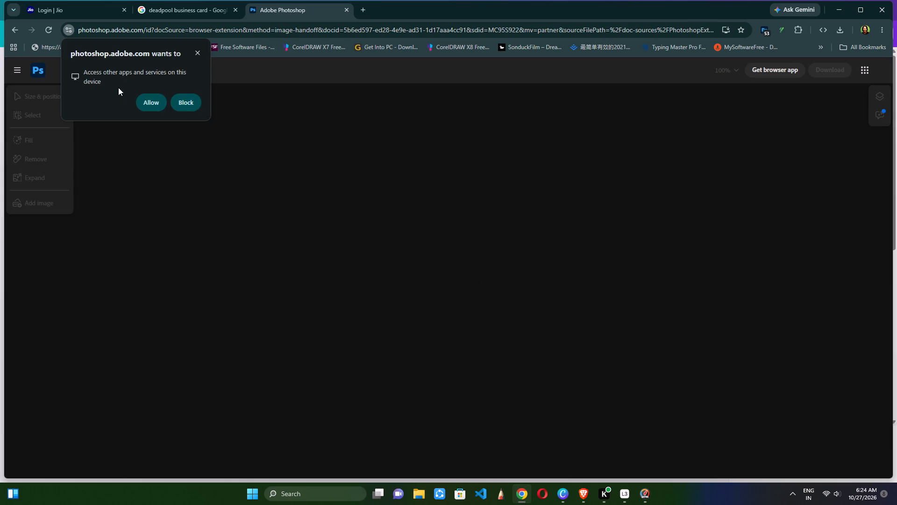
click(193, 54)
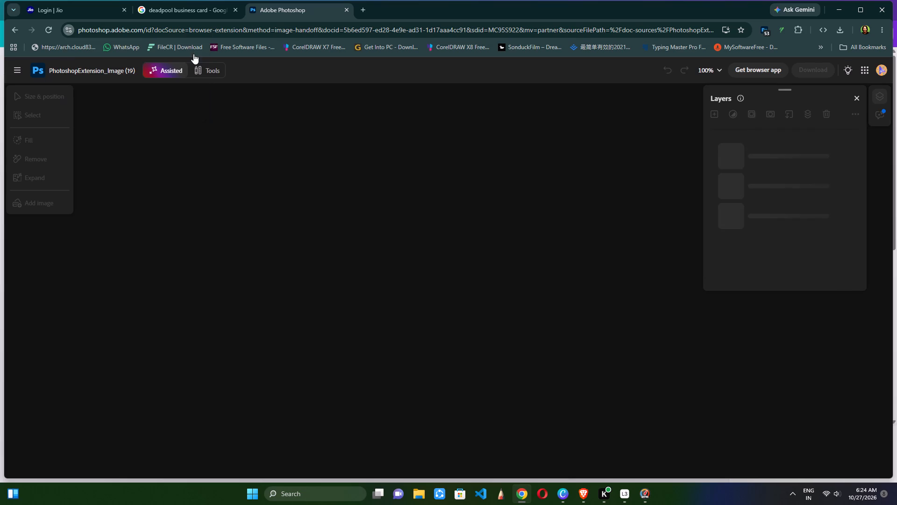
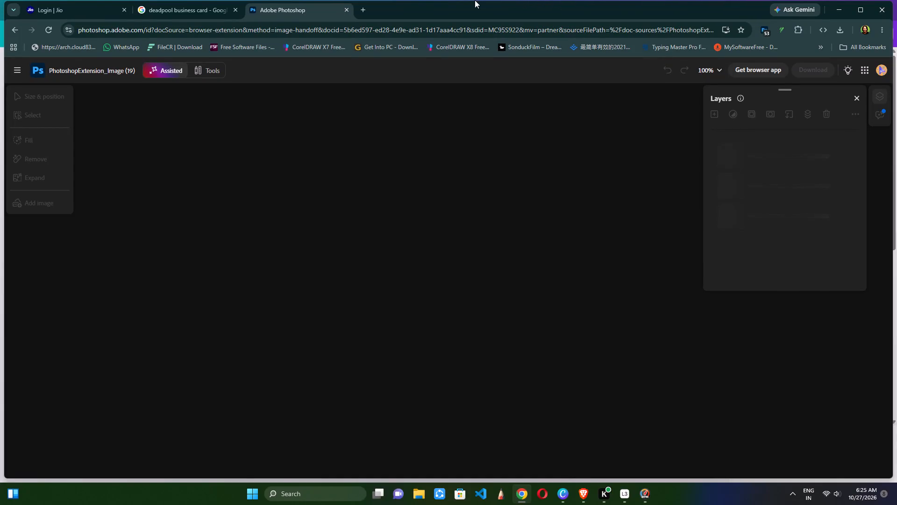
Reopen the Dribbble Deadpool door hanger image from the Google results in the Photoshop Extension editor.
click(160, 3)
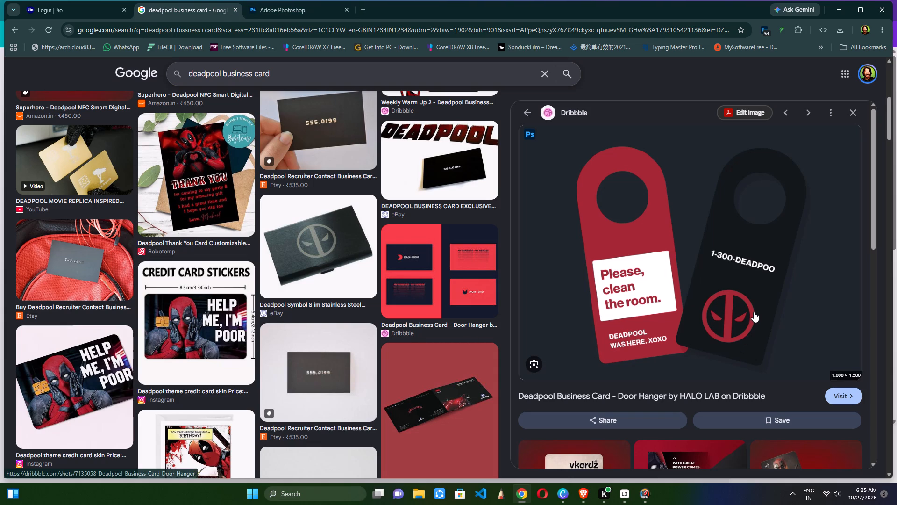
click(280, 8)
click(214, 9)
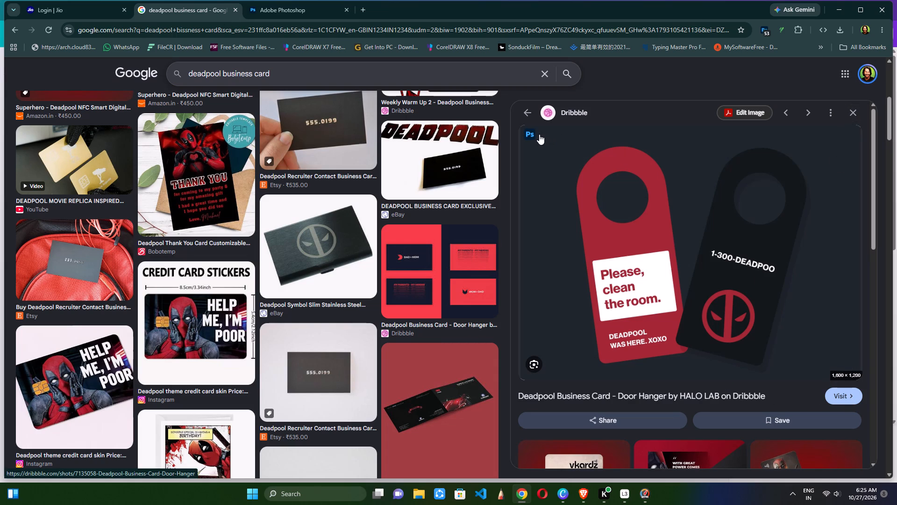
click(527, 135)
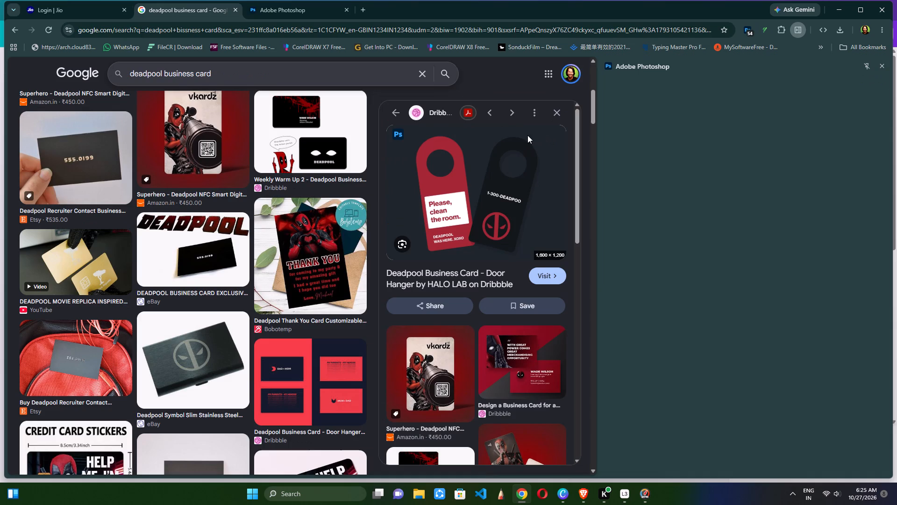
click(385, 11)
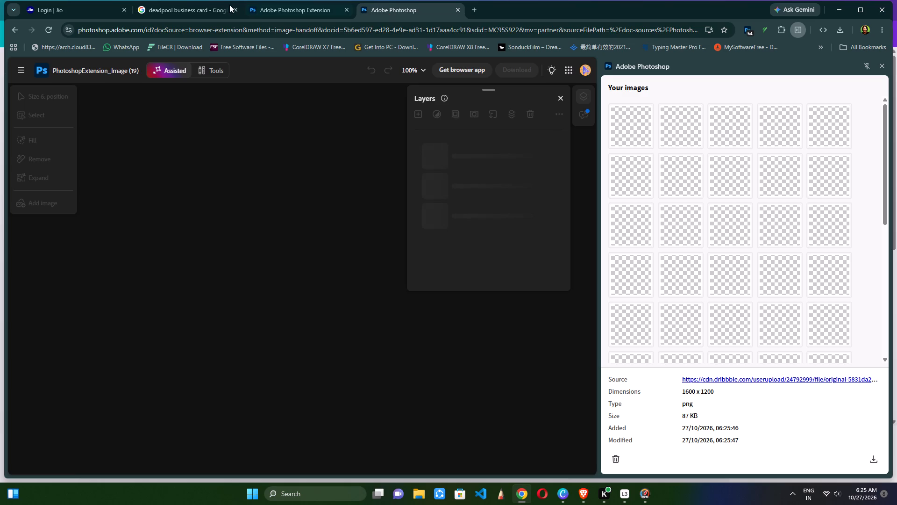
click(285, 10)
Look through the saved images in the Photoshop extension down to the most recent ones.
scroll(721, 336, down, 2)
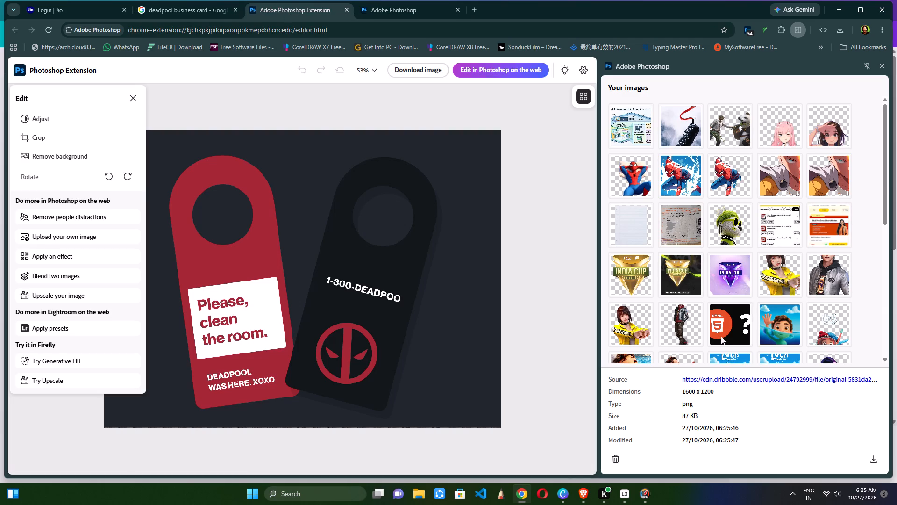
scroll(721, 336, down, 2)
scroll(774, 315, down, 10)
scroll(855, 342, down, 1)
scroll(855, 343, up, 1)
scroll(855, 343, down, 1)
scroll(855, 343, up, 1)
scroll(855, 343, down, 1)
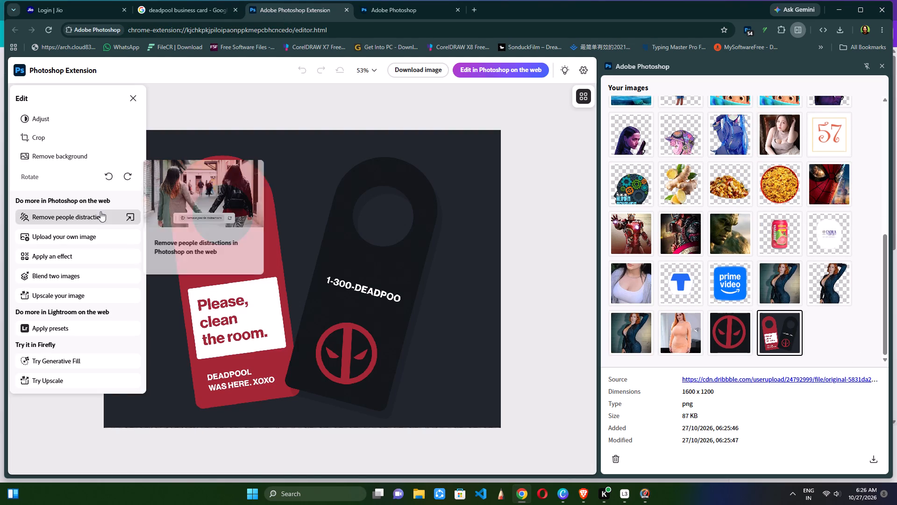
Crop the door hanger image to the red Deadpool mask logo on the black hanger, at 293 x 383.
click(78, 138)
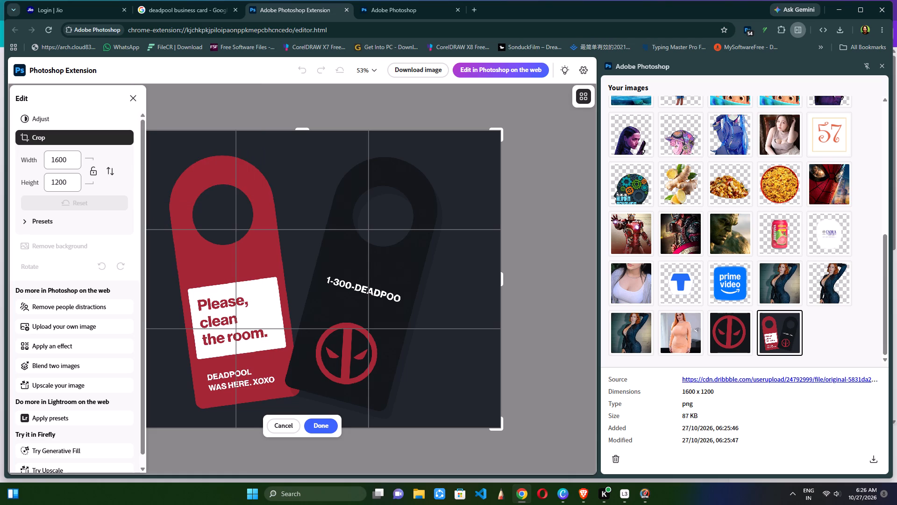
drag(199, 174, 326, 180)
drag(335, 202, 405, 213)
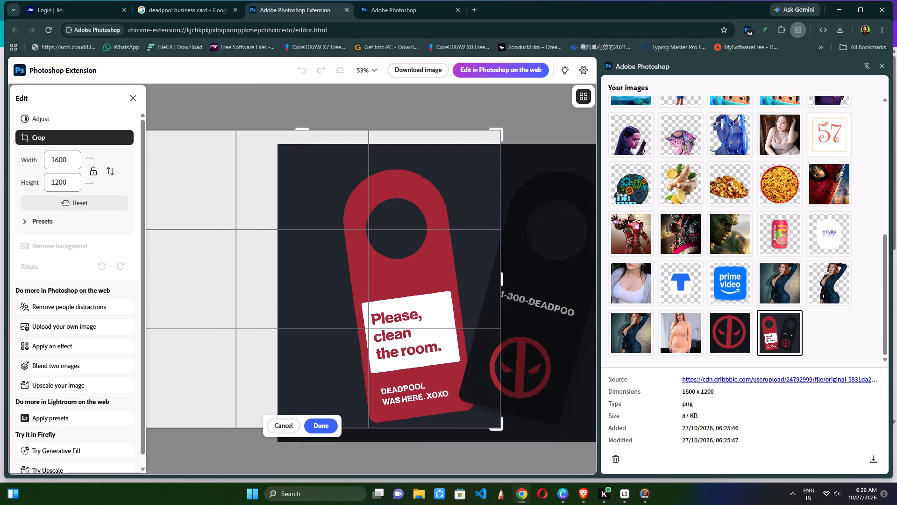
drag(405, 213, 271, 191)
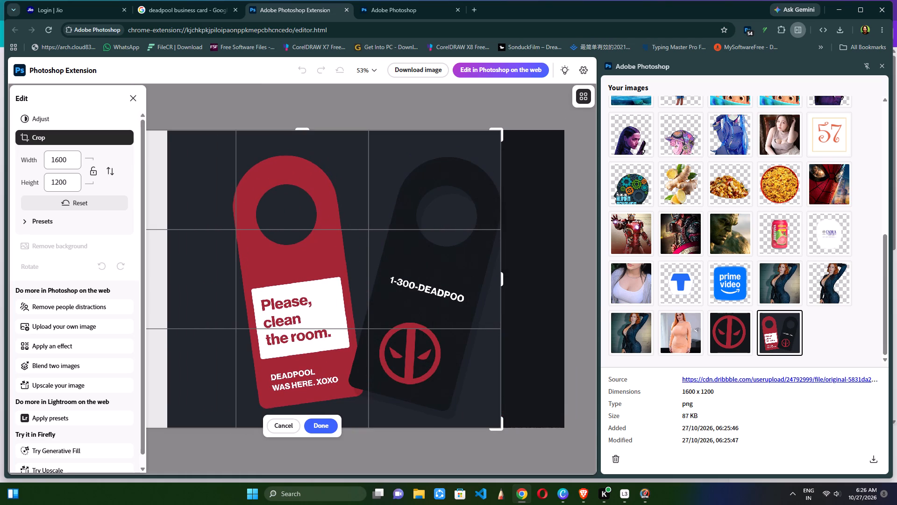
drag(176, 134, 283, 149)
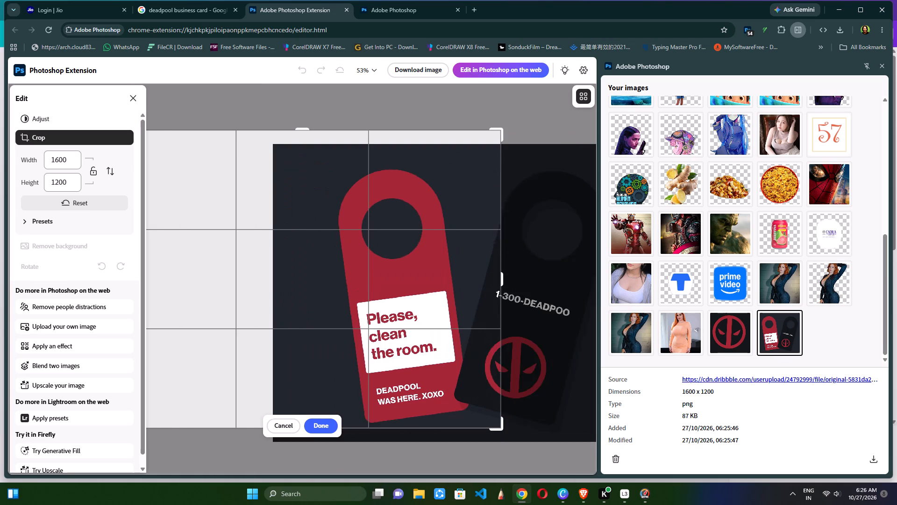
drag(283, 149, 321, 114)
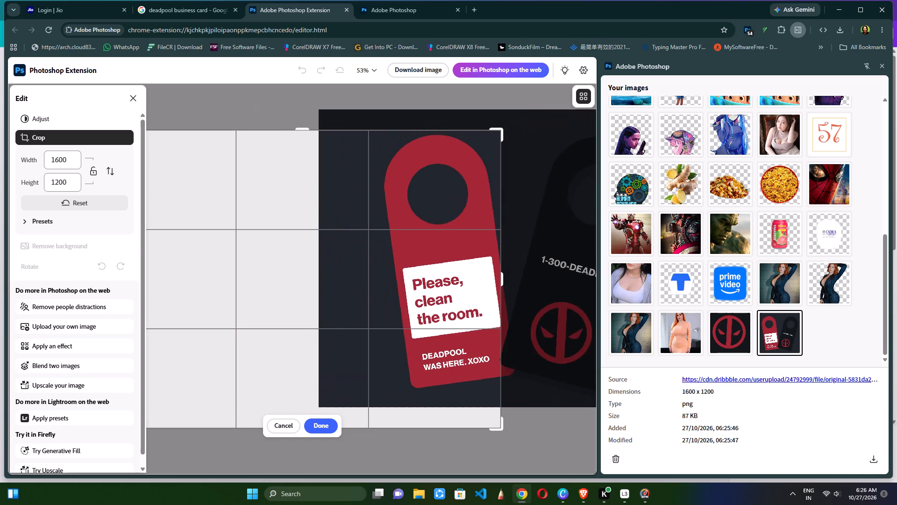
drag(321, 114, 229, 105)
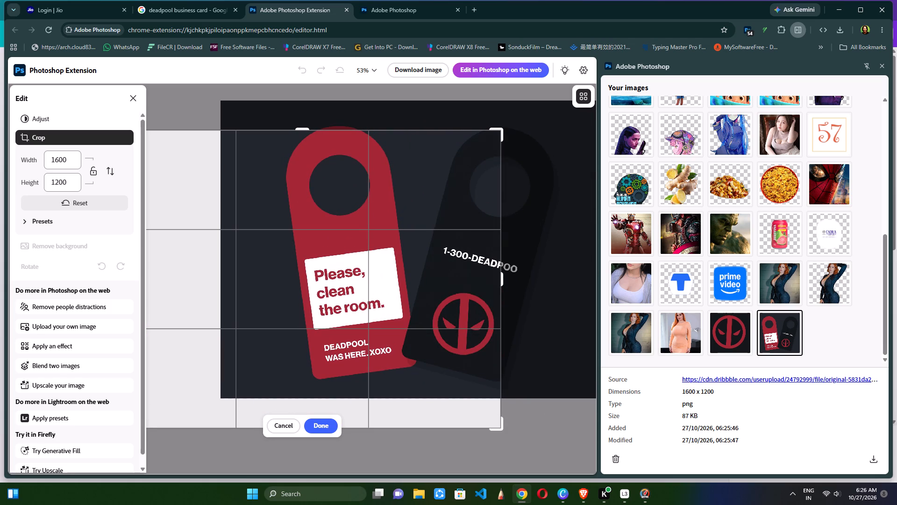
drag(214, 363, 218, 362)
drag(218, 362, 372, 343)
drag(264, 408, 362, 376)
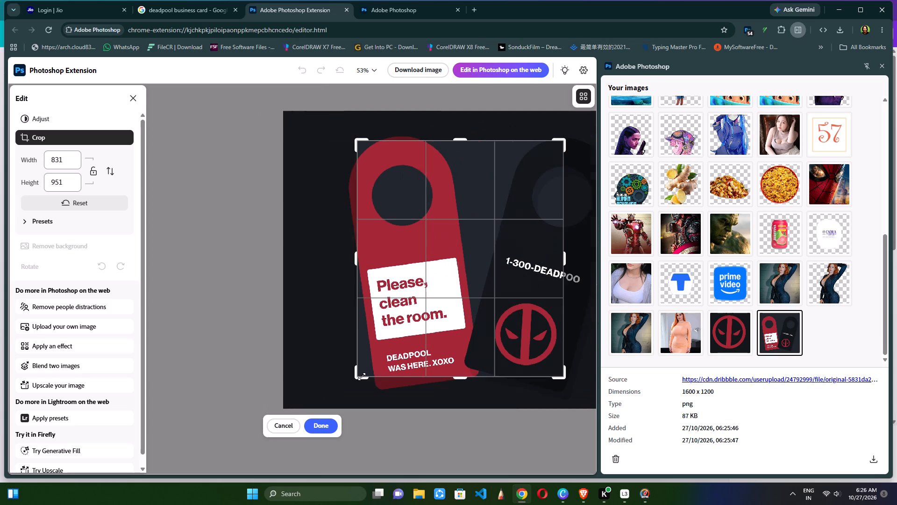
drag(362, 376, 362, 376)
drag(363, 141, 430, 216)
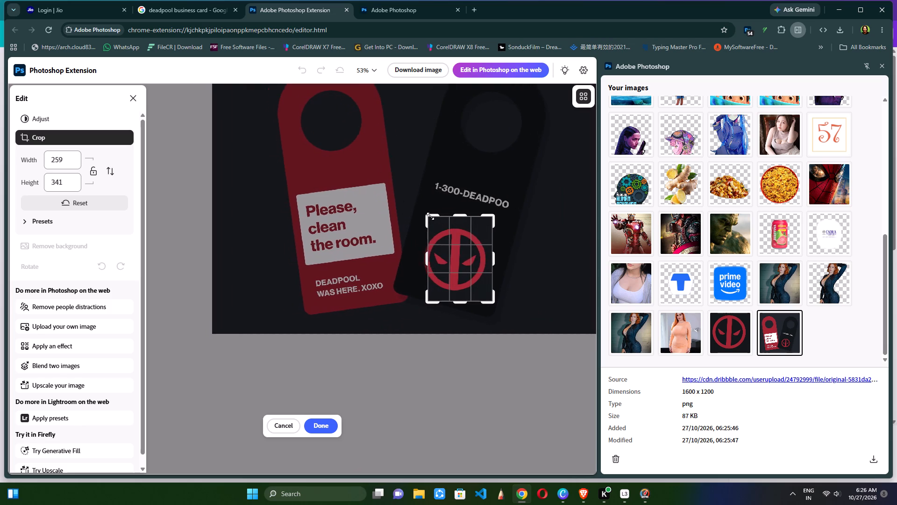
drag(430, 216, 427, 211)
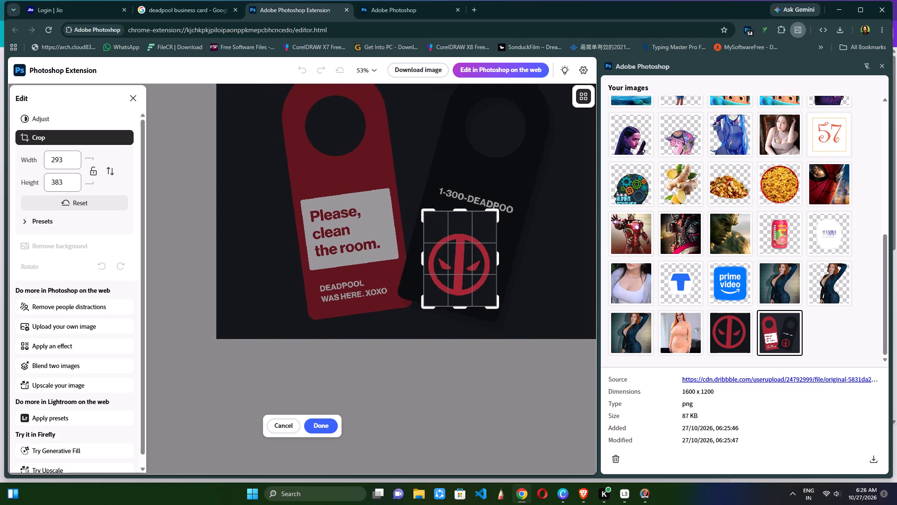
Apply the crop around the red Deadpool mask logo and try to remove the cropped image's background.
click(318, 423)
click(75, 154)
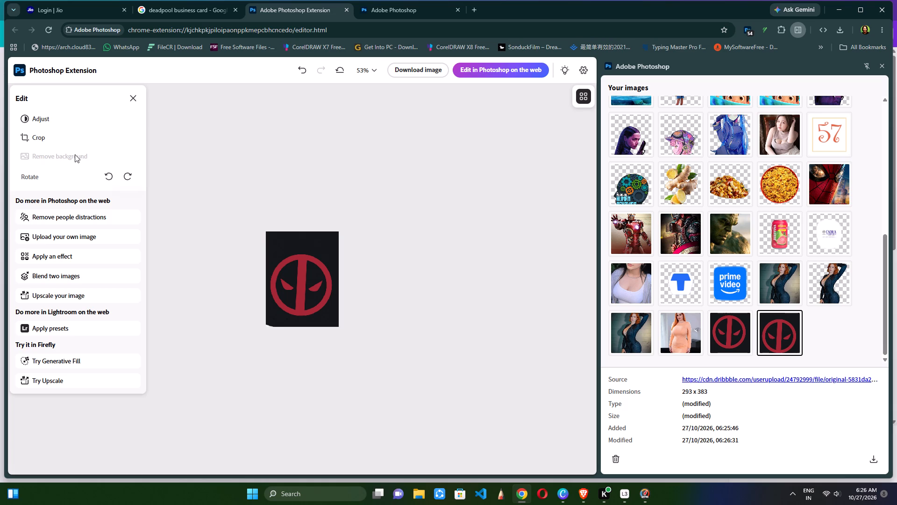
Send the cropped Deadpool logo to Photoshop on the web for further editing.
click(492, 68)
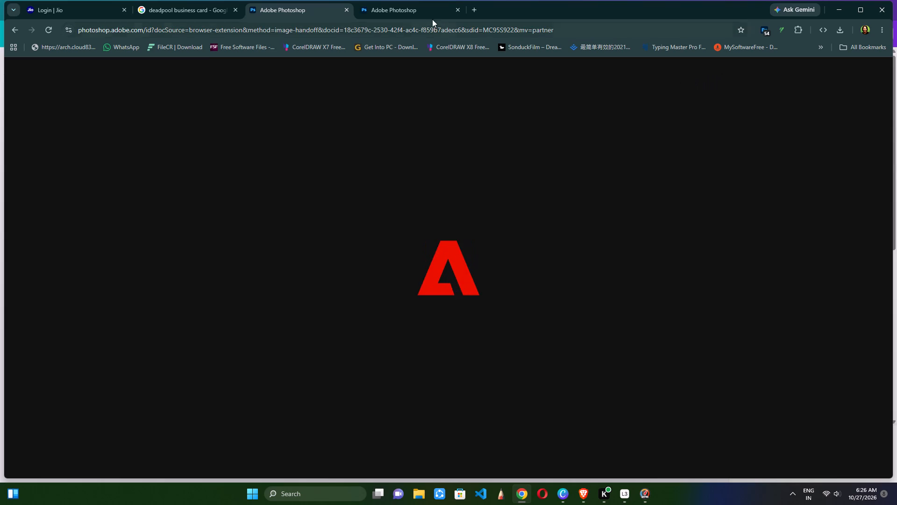
click(404, 13)
click(267, 9)
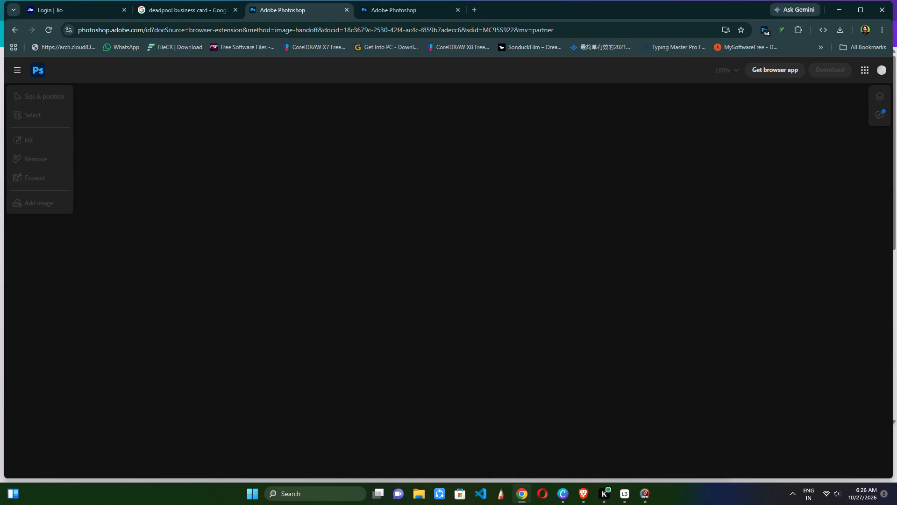
Open a new blank browser tab alongside the Photoshop web documents.
click(473, 0)
click(475, 12)
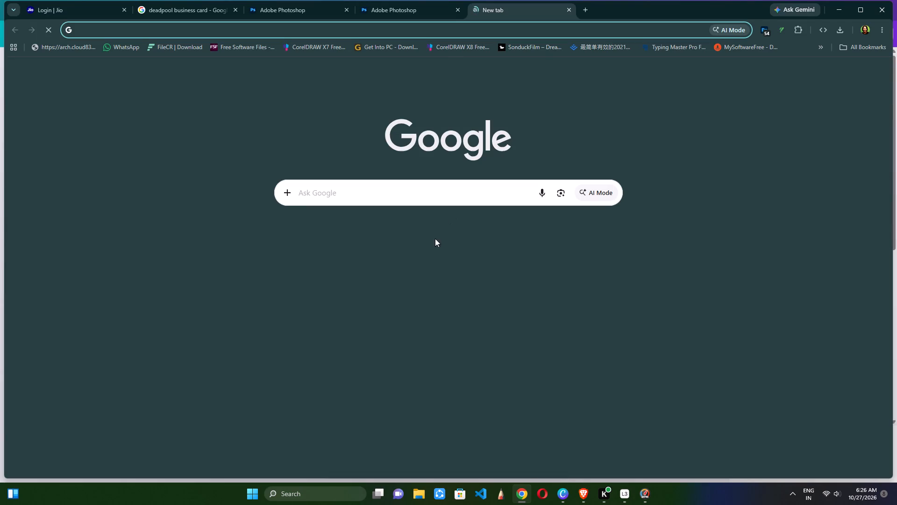
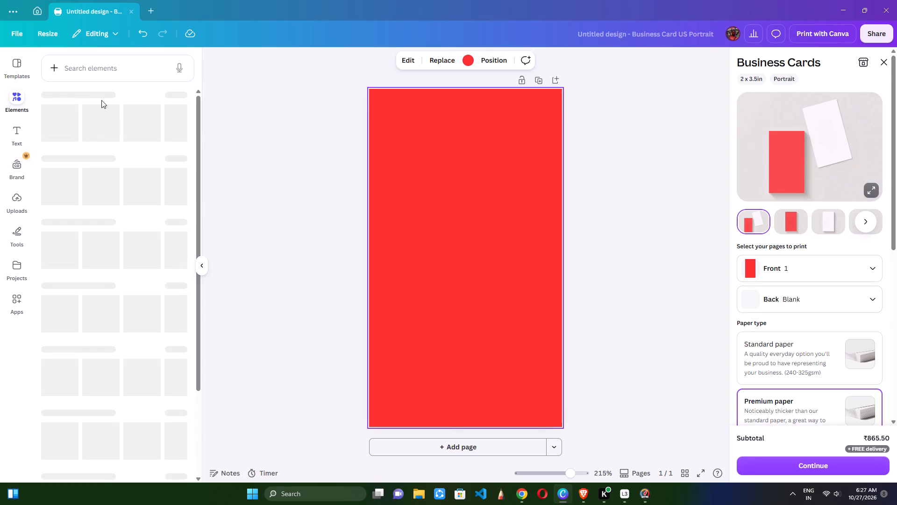
In Canva, start uploading an image file from the Downloads folder for the red portrait business card design.
click(19, 201)
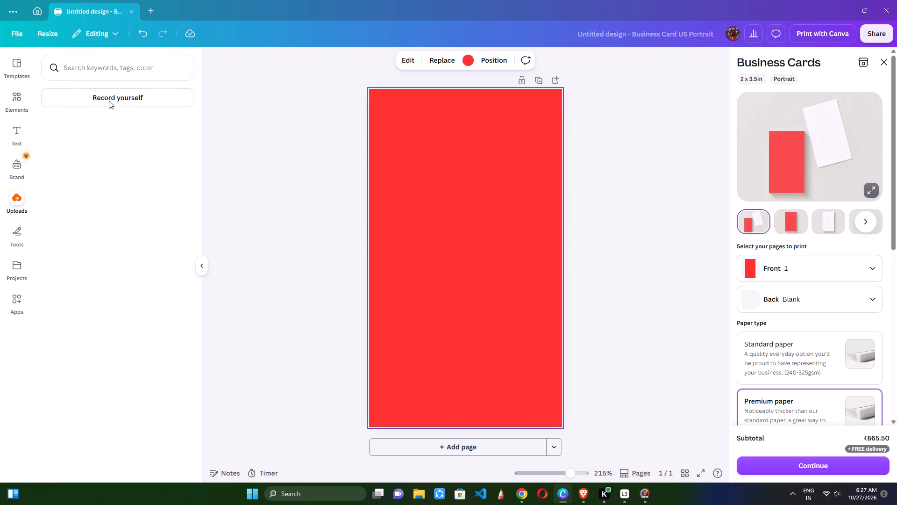
click(110, 99)
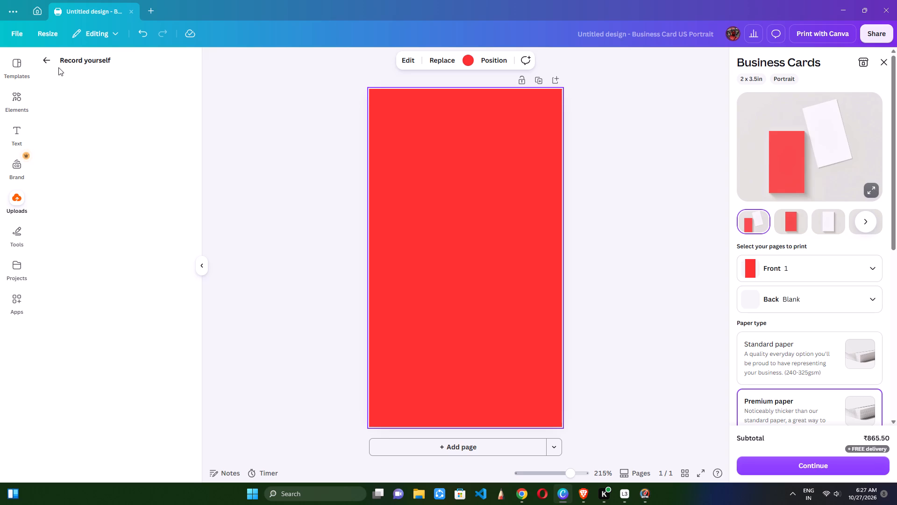
click(46, 60)
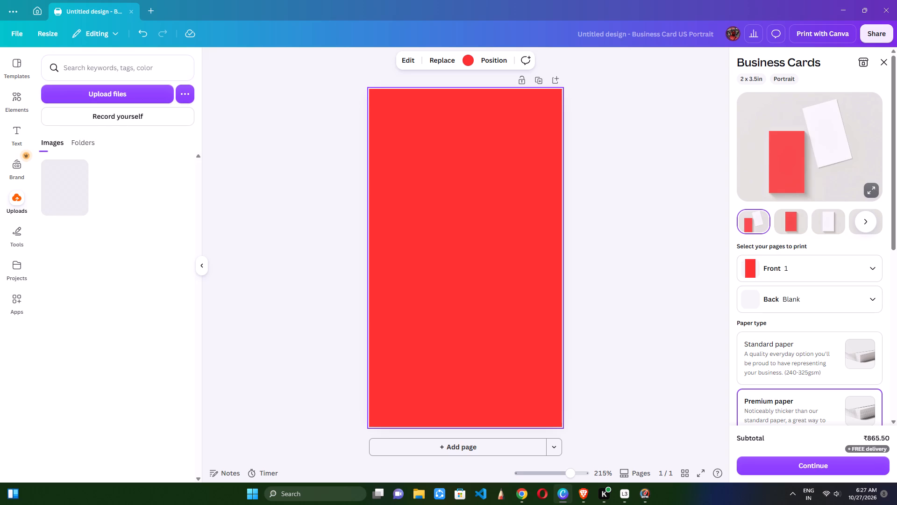
click(124, 90)
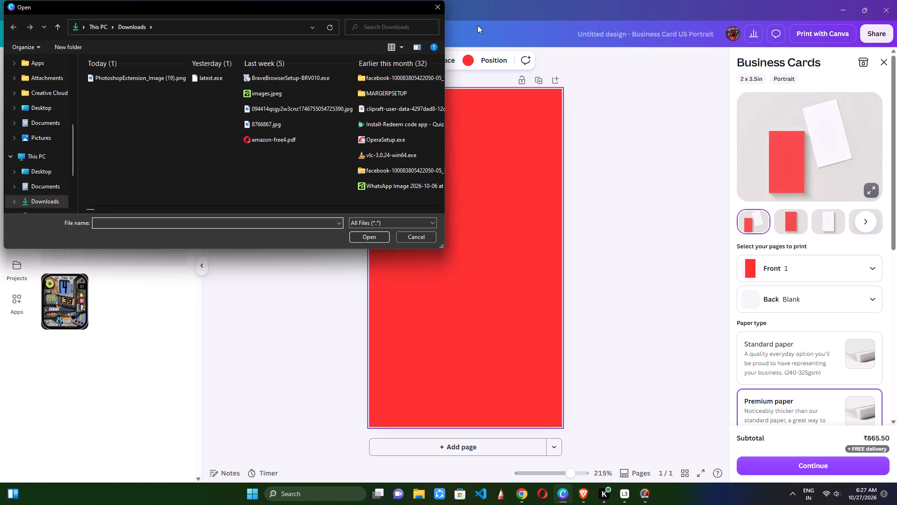
Upload PhotoshopExtension_Image (19).png from the Downloads folder to the design's uploaded images.
click(118, 332)
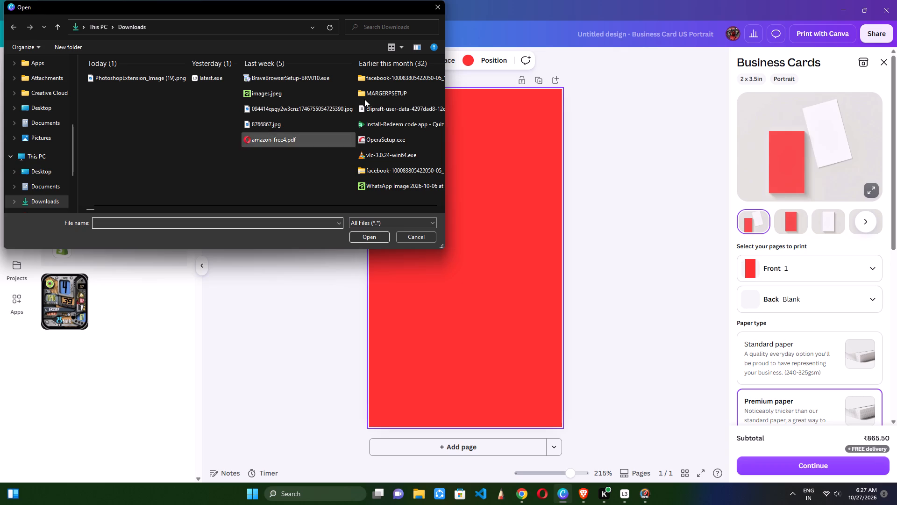
click(434, 7)
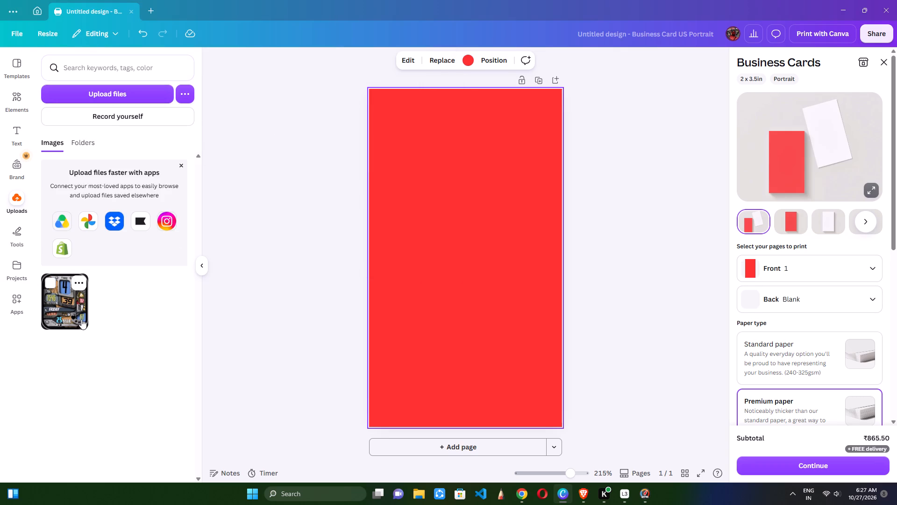
click(135, 95)
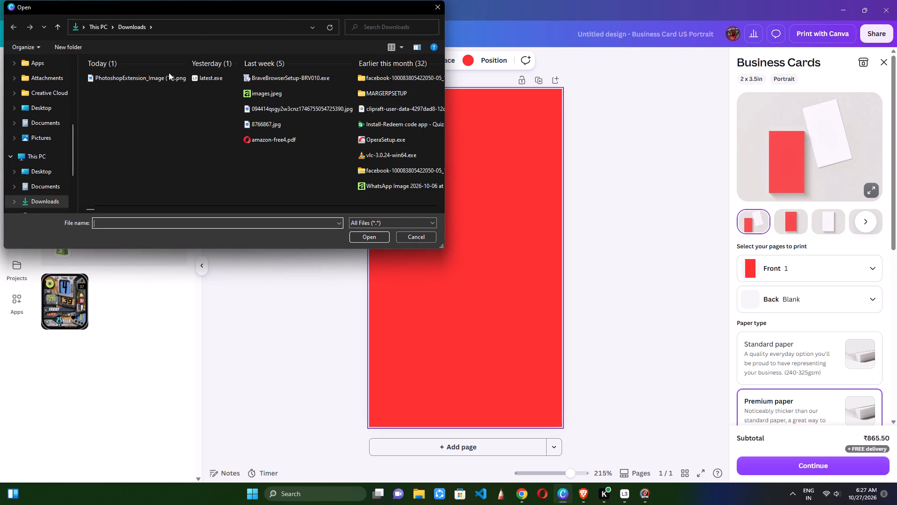
click(163, 79)
click(359, 239)
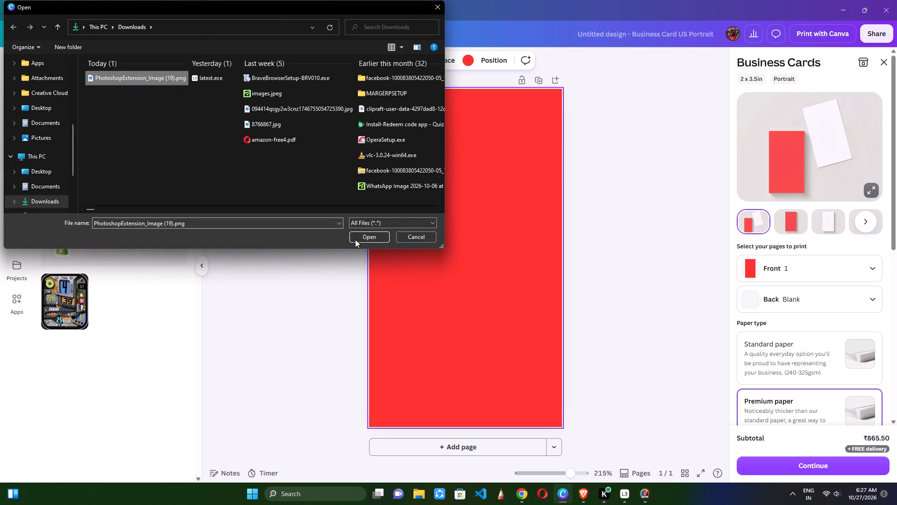
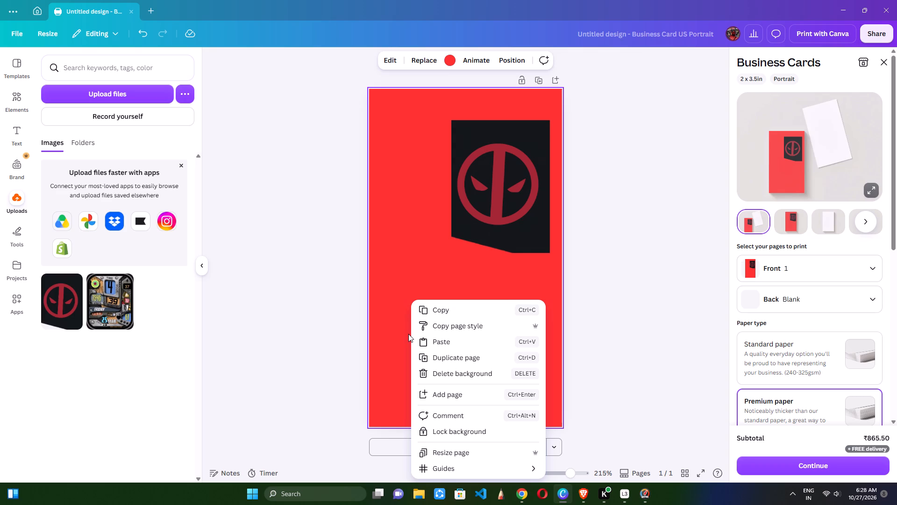
Change the card's background to the near-black colour sampled from the Deadpool logo image.
click(453, 62)
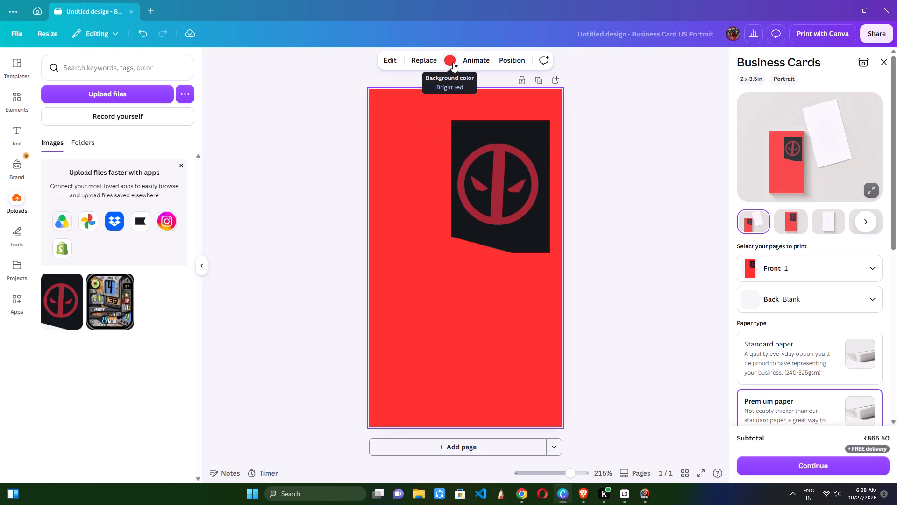
click(453, 62)
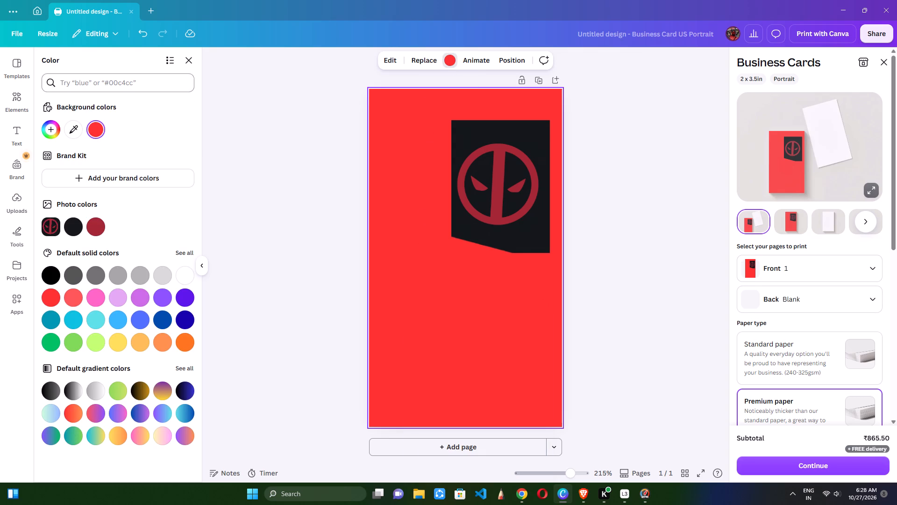
click(71, 127)
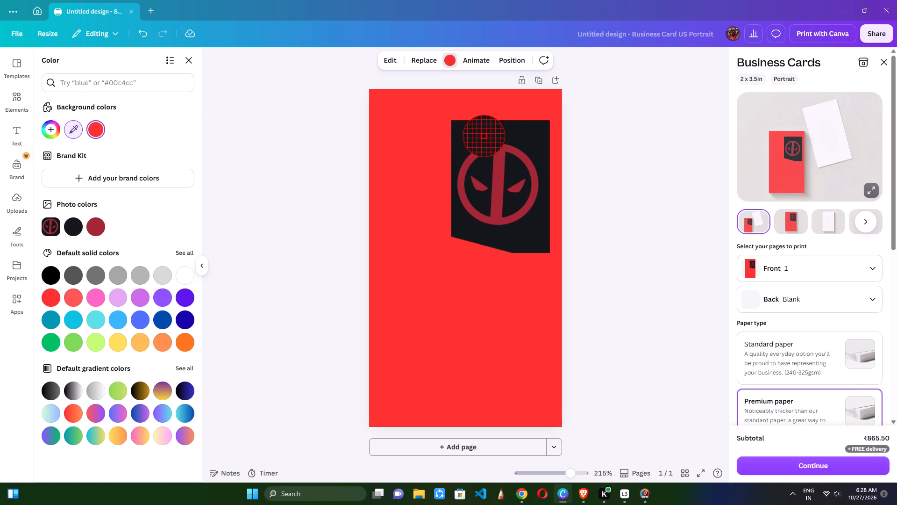
click(528, 138)
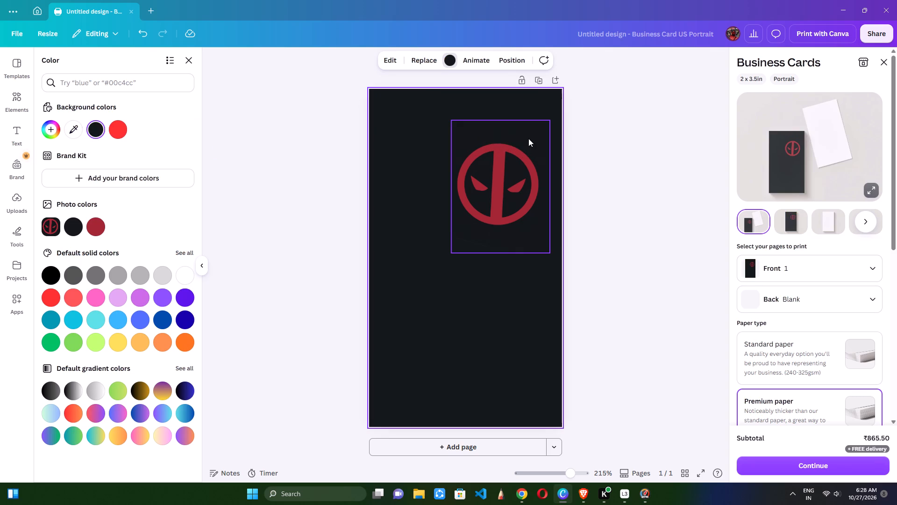
Move the Deadpool logo to the top of the card, near its horizontal centre.
drag(496, 198, 496, 197)
drag(496, 197, 451, 163)
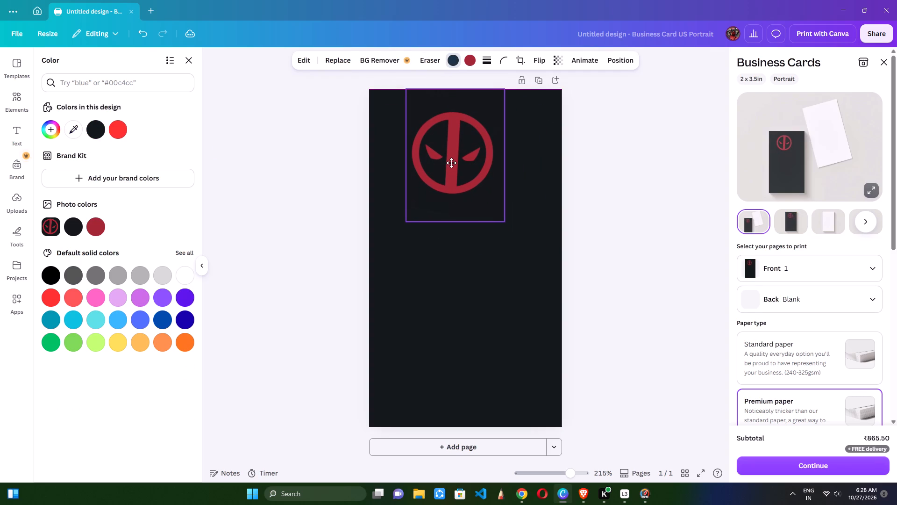
drag(451, 163, 452, 160)
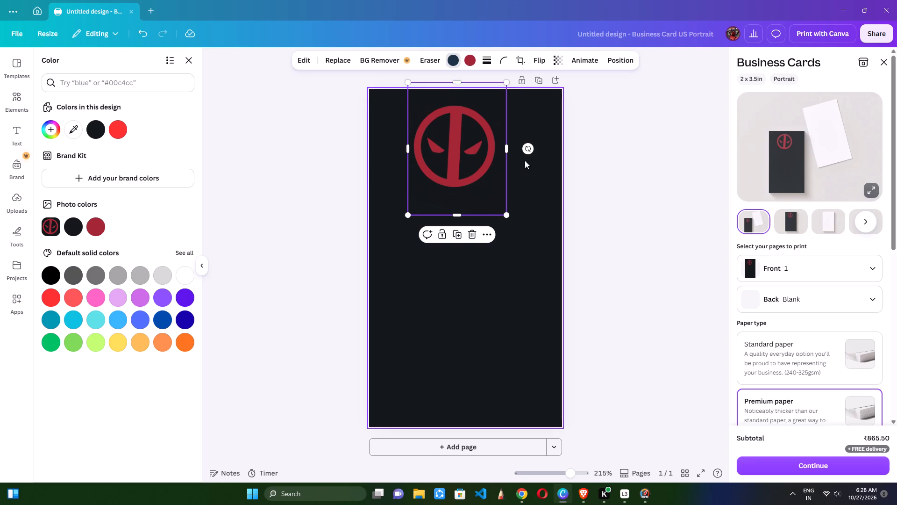
Rotate the Deadpool logo to -1° to straighten its emblem.
click(528, 148)
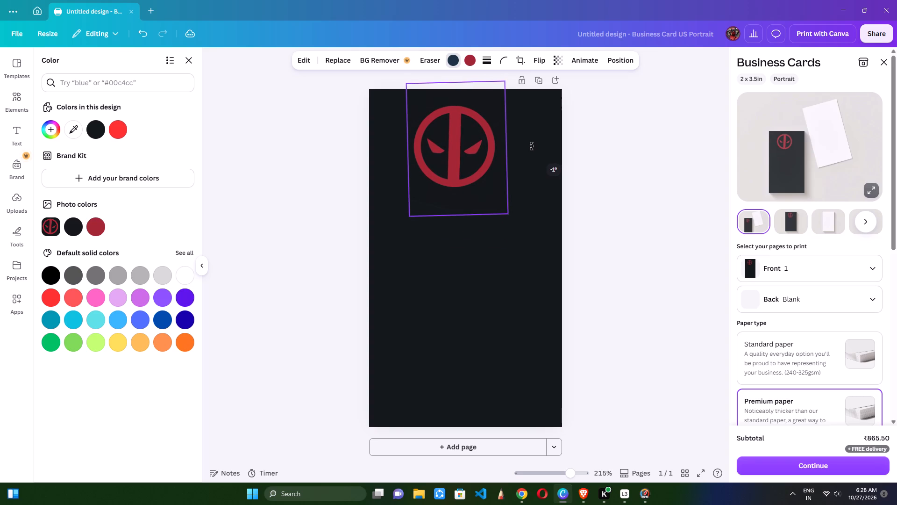
click(488, 343)
Try the Deadpool logo near the card's bottom edge, return it to the top centre, and nudge it slightly right.
drag(463, 156, 479, 152)
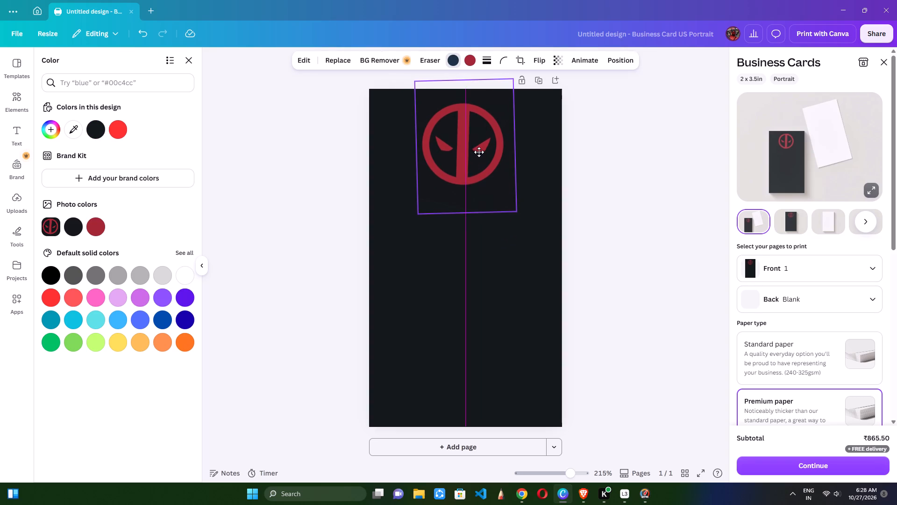
drag(479, 152, 448, 395)
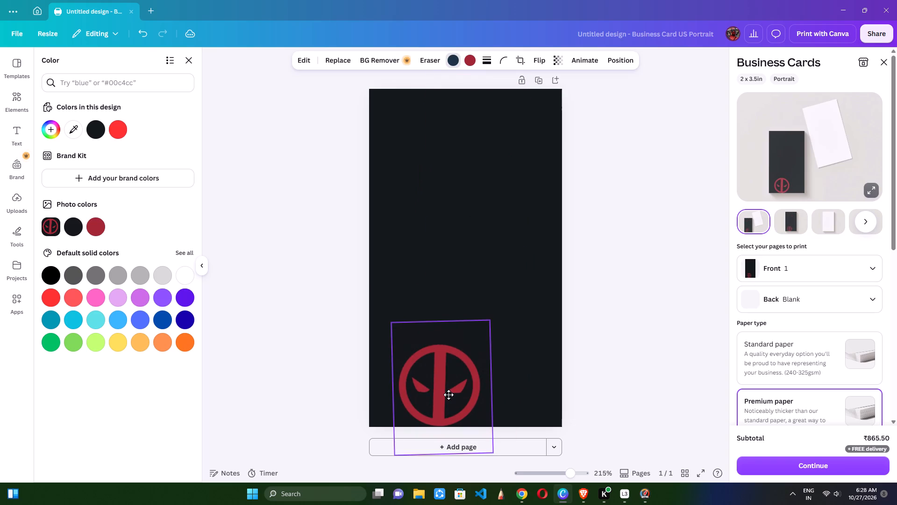
drag(448, 395, 478, 160)
click(471, 382)
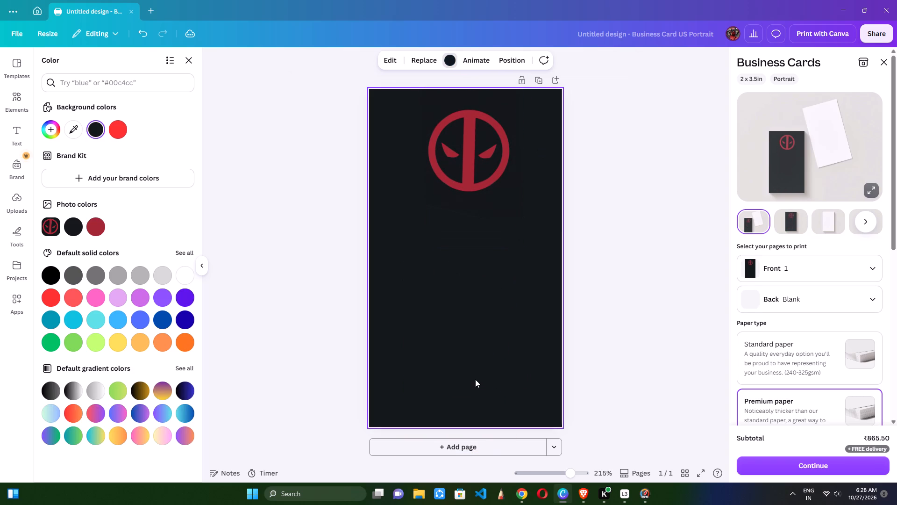
click(455, 140)
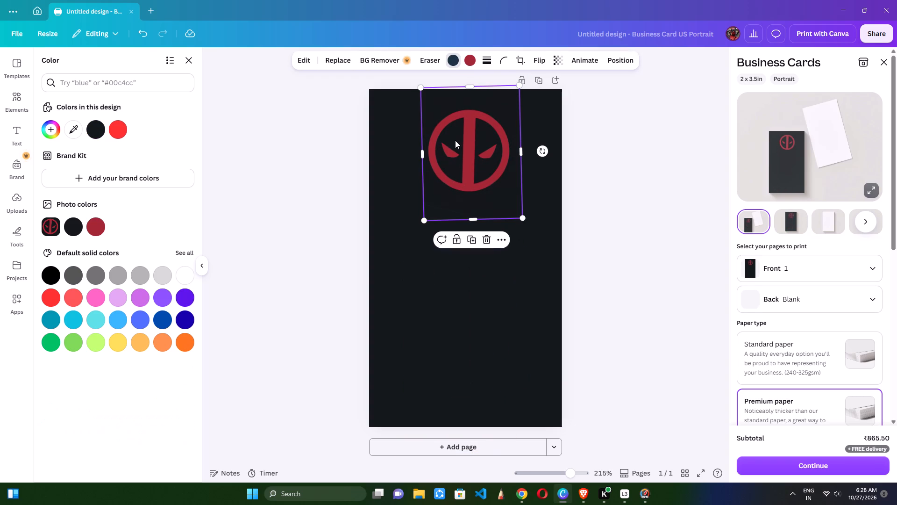
key(Right)
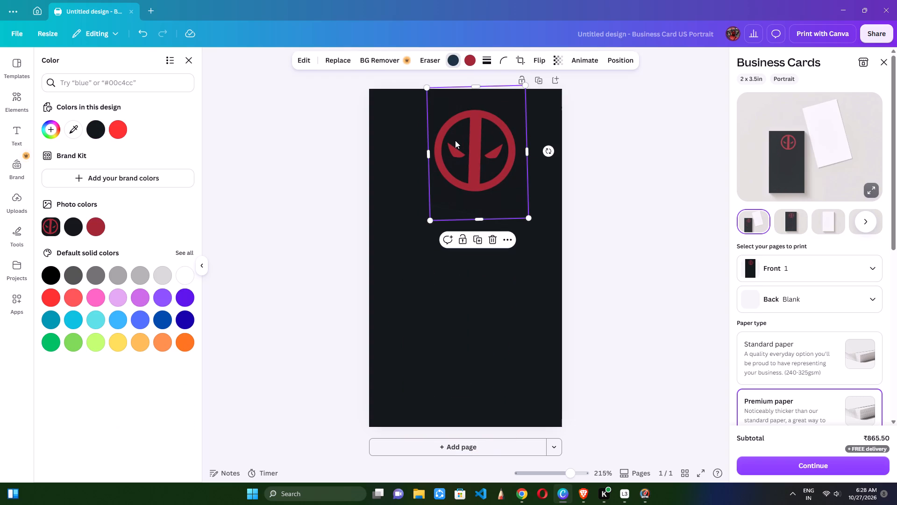
Nudge the Deadpool logo slightly left and fine-tune its slight counterclockwise rotation to straighten the emblem.
key(Left)
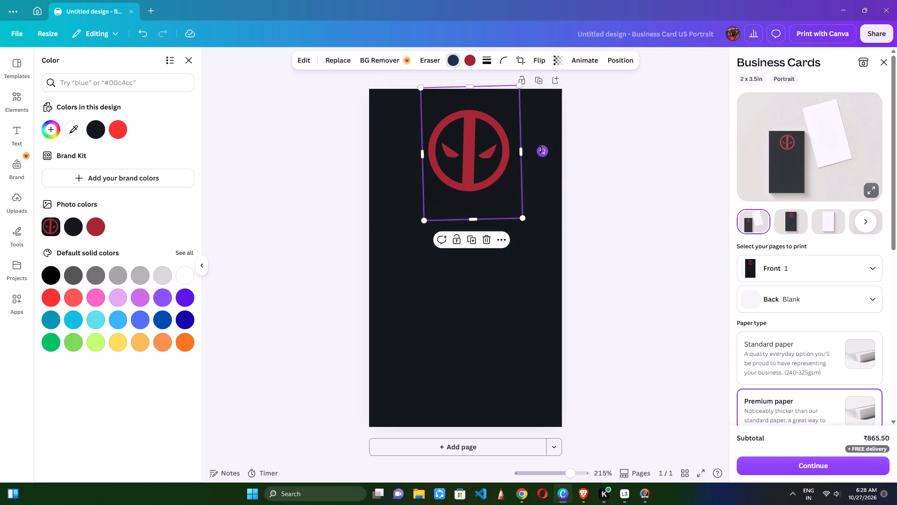
drag(541, 150, 543, 149)
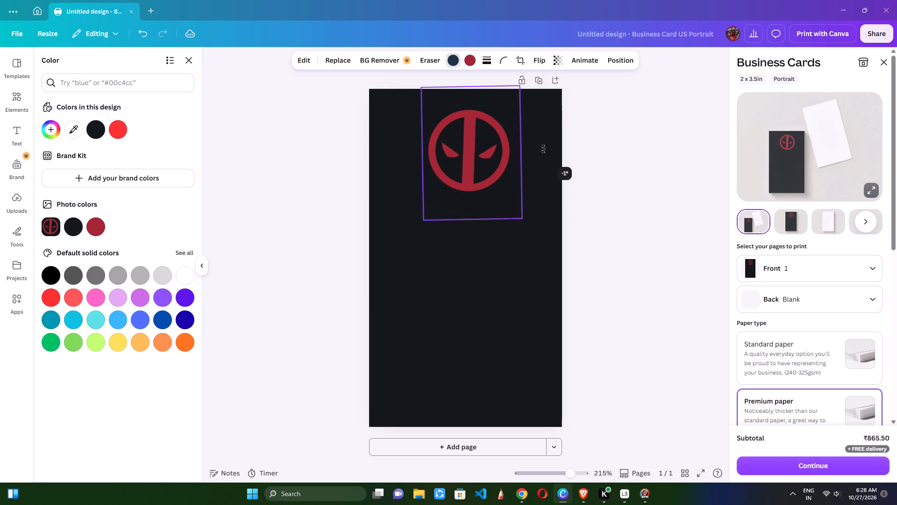
drag(543, 149, 544, 150)
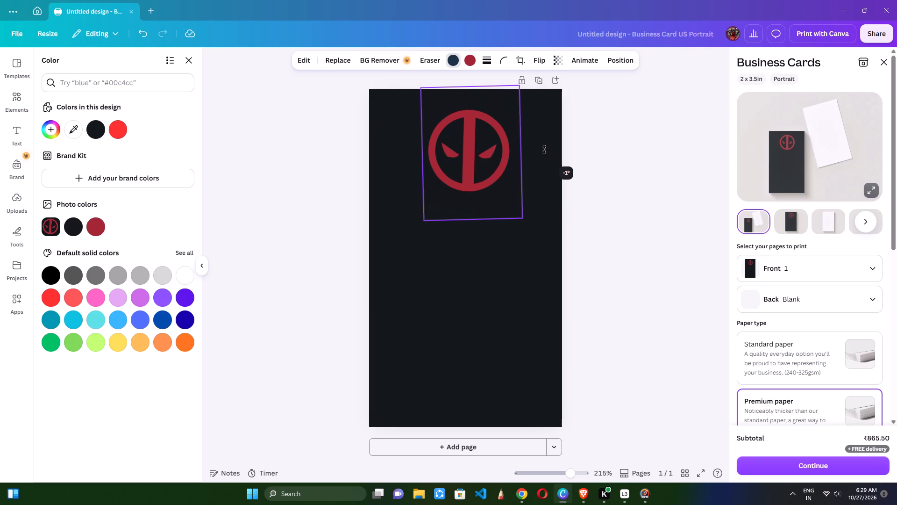
drag(544, 150, 544, 151)
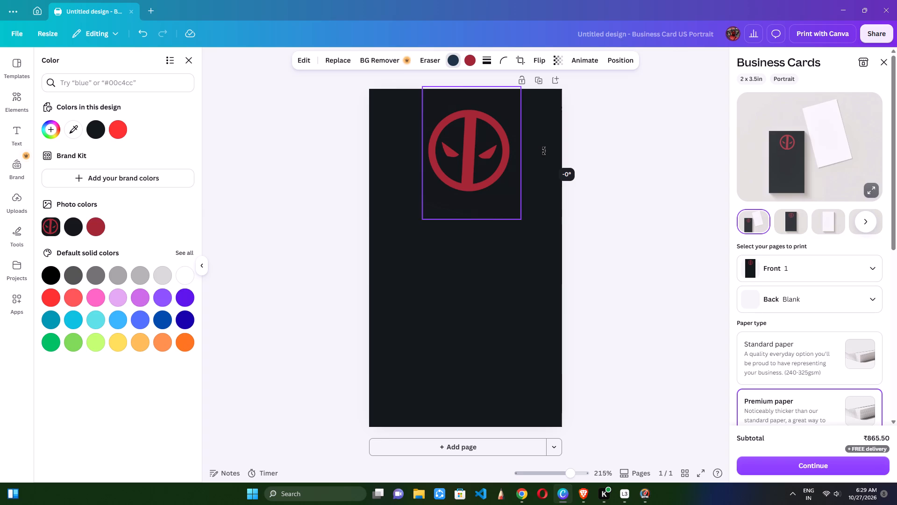
drag(544, 151, 545, 151)
drag(545, 151, 546, 149)
click(514, 231)
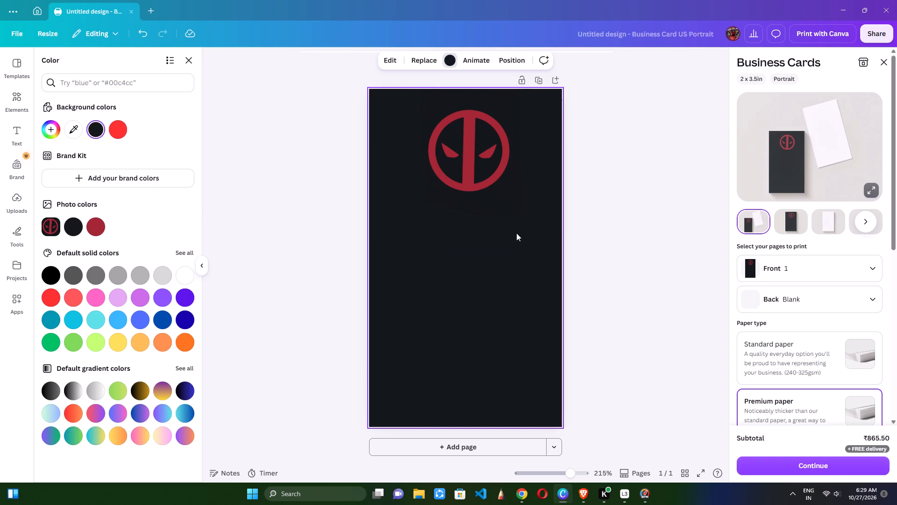
Shrink the Deadpool logo to about 0.6 × 0.8 in and place it at the card's top edge, near the horizontal centre.
drag(459, 141, 441, 136)
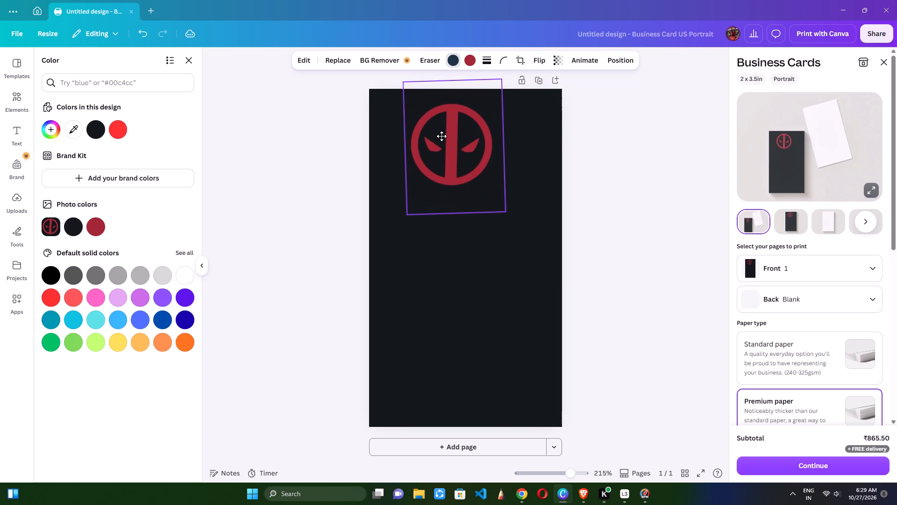
drag(441, 136, 441, 137)
drag(404, 85, 403, 87)
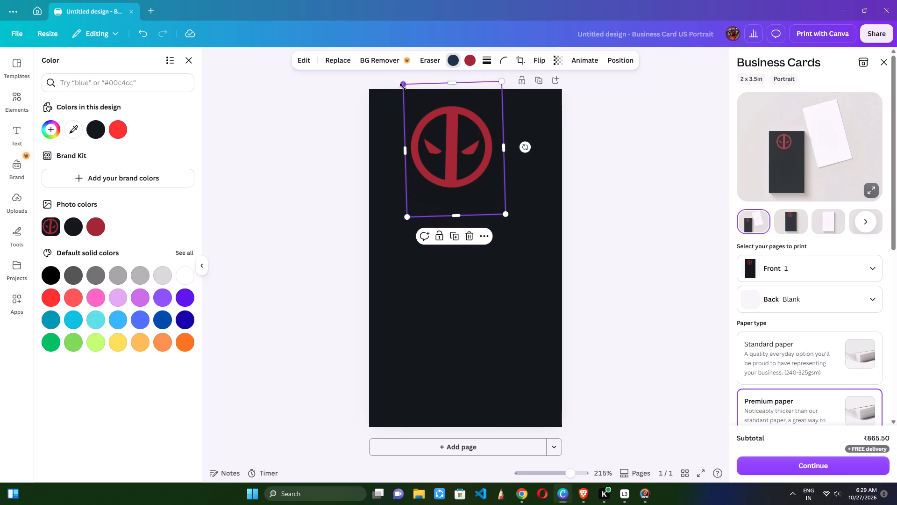
drag(403, 87, 393, 181)
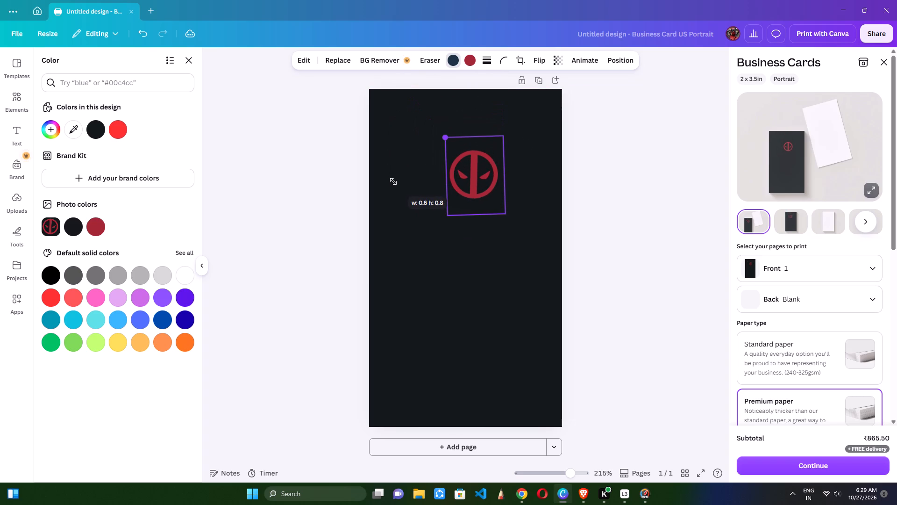
drag(393, 181, 394, 182)
drag(472, 177, 475, 132)
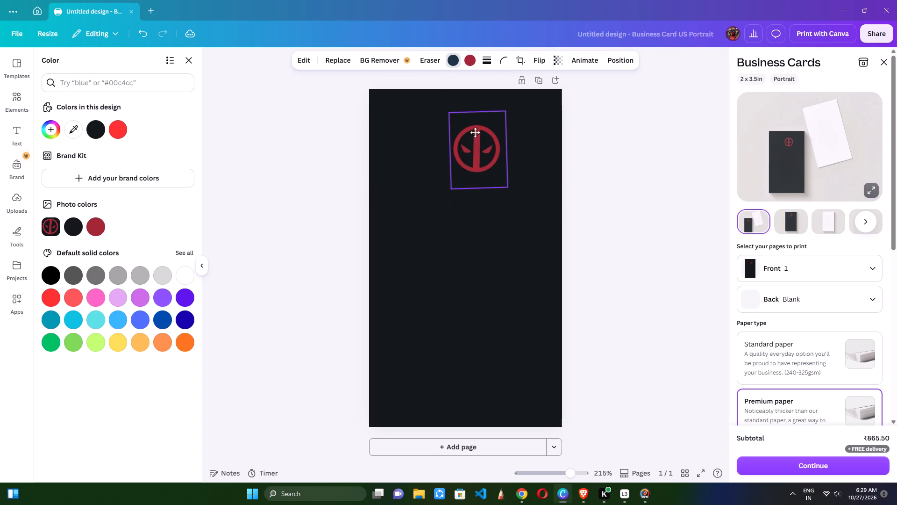
drag(475, 132, 456, 121)
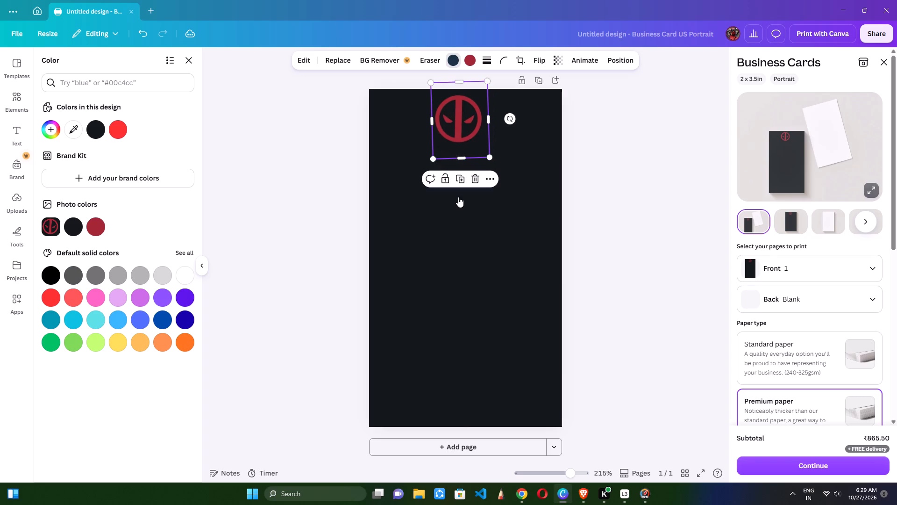
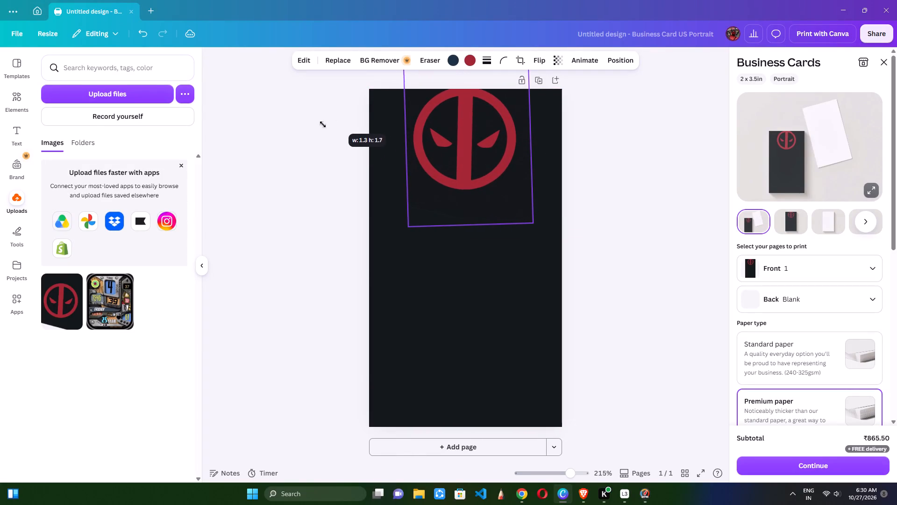
Resize the Deadpool logo to about 1.3 in wide and reposition it so the whole emblem sits just inside the card's top edge, near centre.
drag(323, 124, 272, 156)
drag(474, 135, 475, 150)
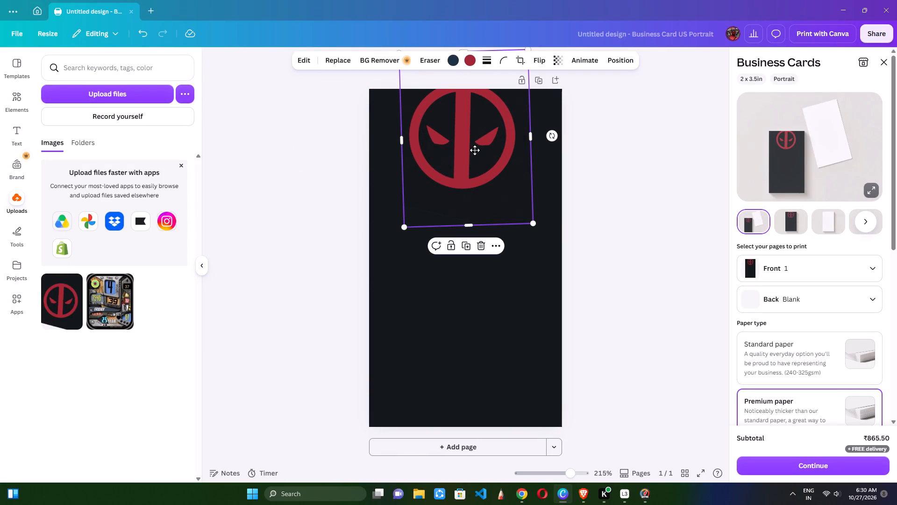
drag(475, 150, 475, 151)
click(696, 175)
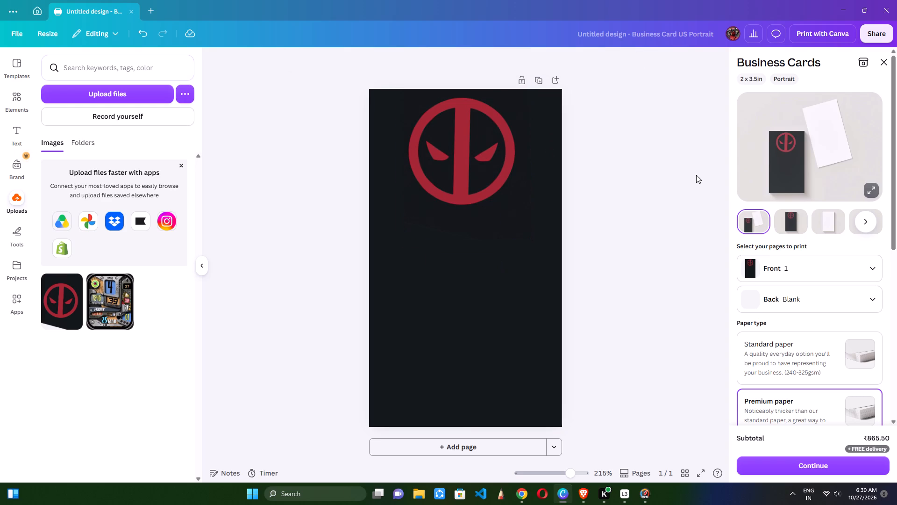
drag(453, 145, 461, 138)
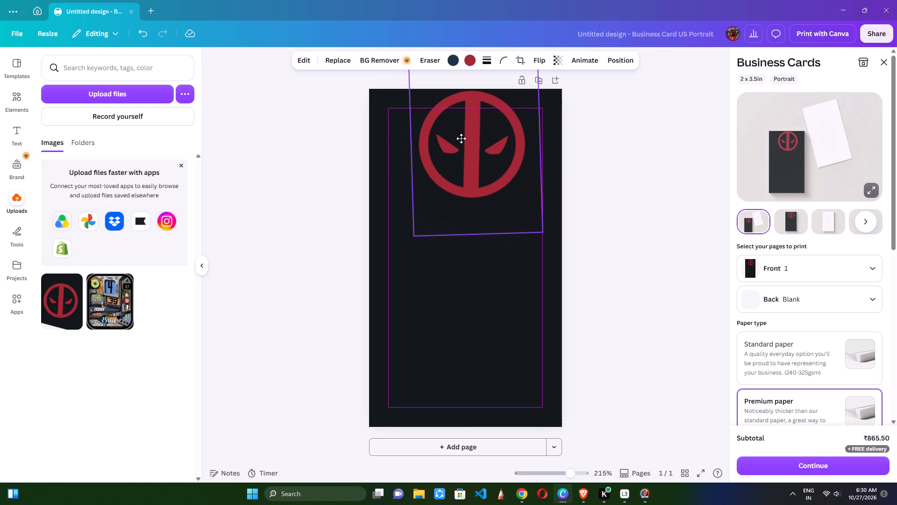
Shift the Deadpool logo slightly left and rotate it to about -4° so its centre bar stands upright.
drag(461, 138, 448, 141)
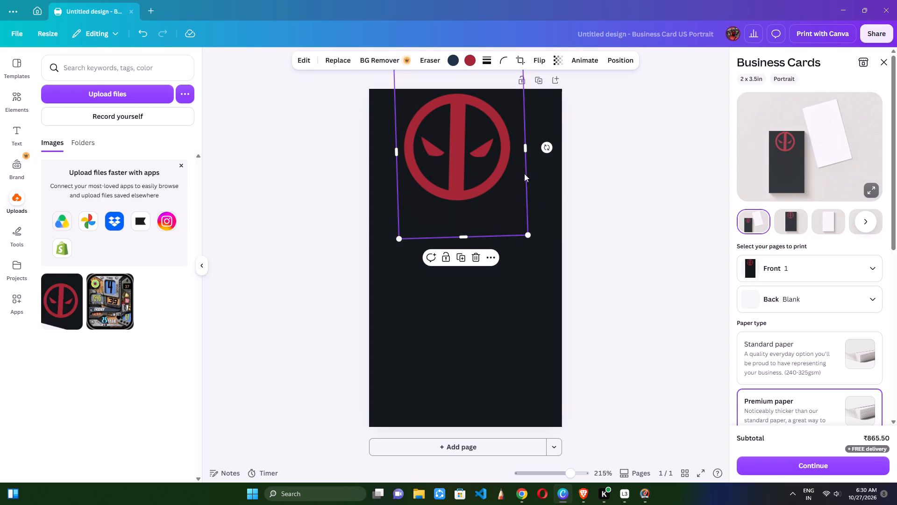
drag(551, 146, 549, 156)
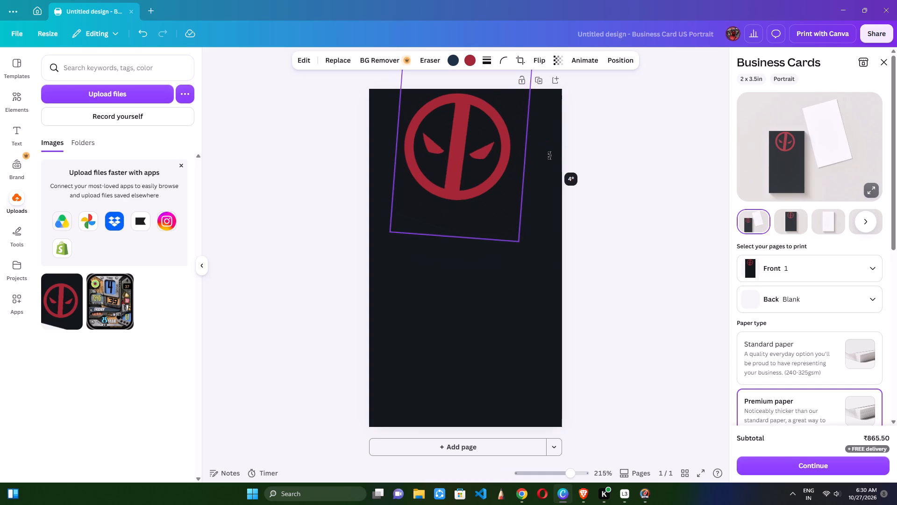
drag(549, 156, 428, 142)
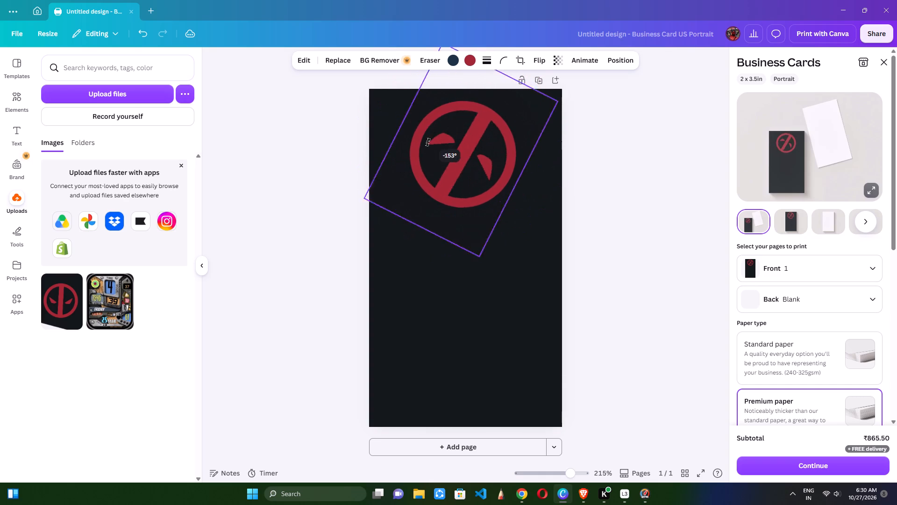
drag(428, 142, 484, 149)
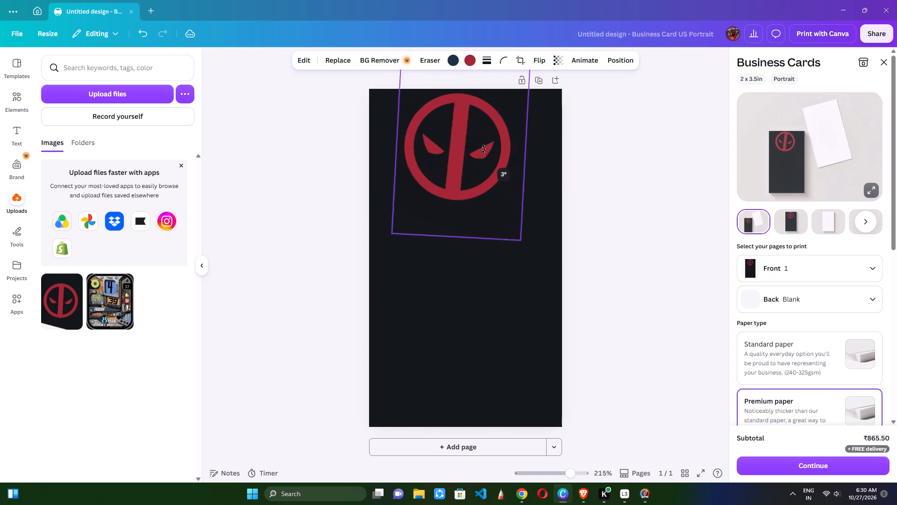
drag(484, 149, 483, 149)
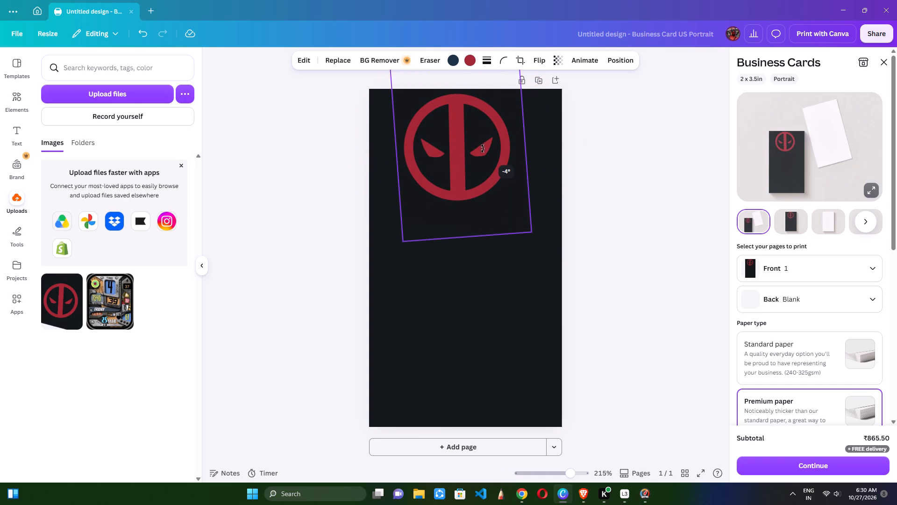
drag(483, 149, 485, 148)
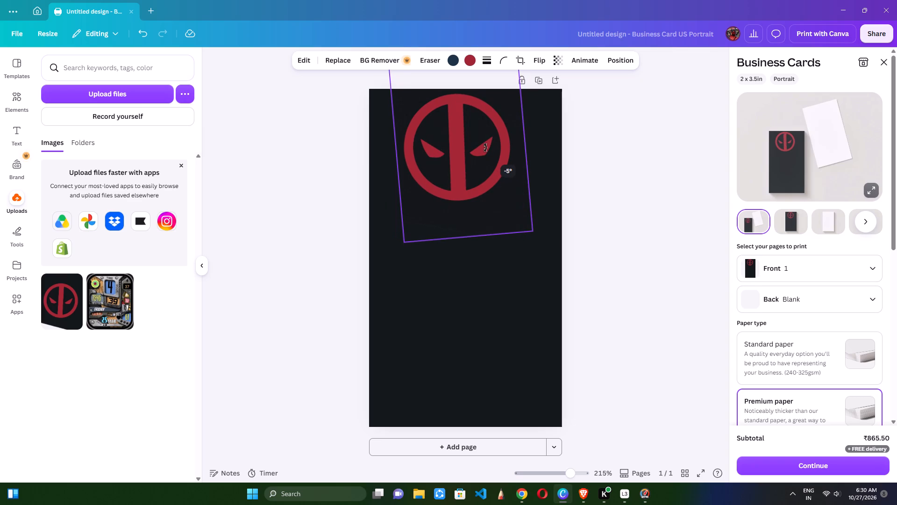
drag(485, 148, 485, 150)
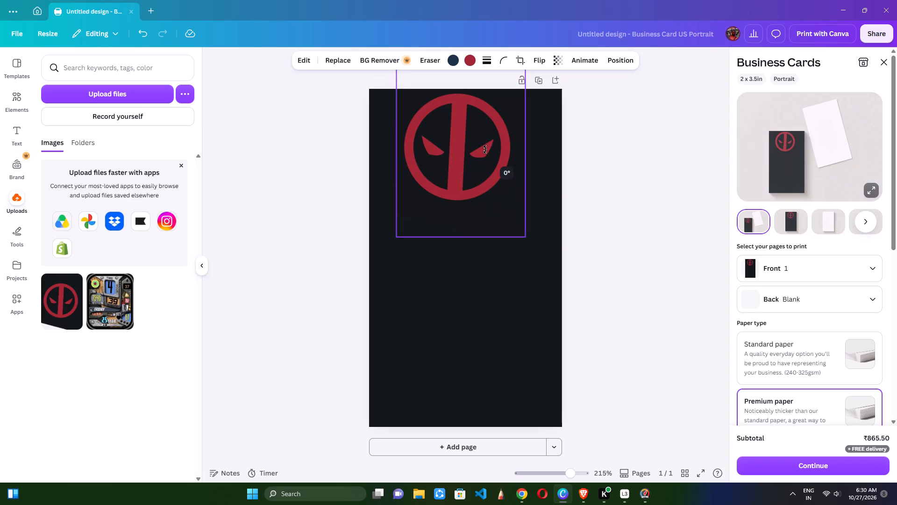
drag(485, 150, 485, 150)
drag(485, 150, 489, 147)
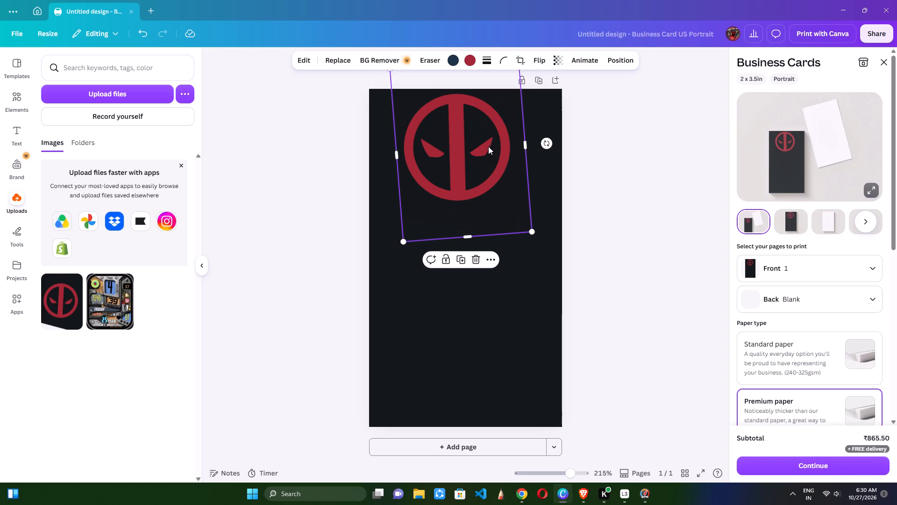
Move the Deadpool logo down to around the middle of the card and fine-tune its rotation.
drag(463, 150, 501, 310)
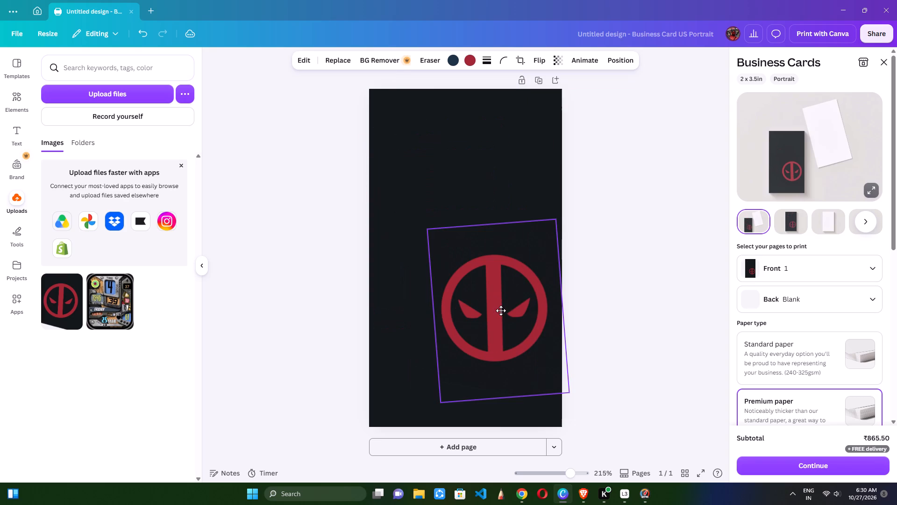
drag(501, 310, 481, 249)
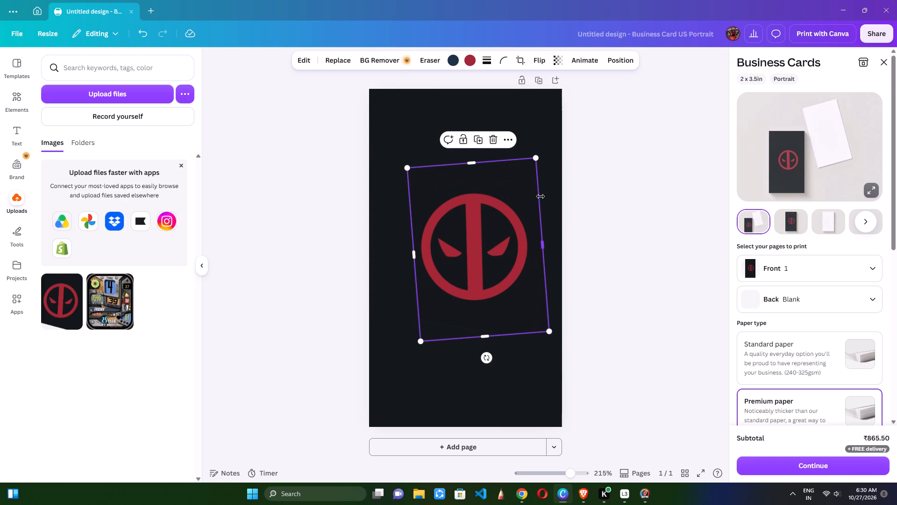
click(483, 357)
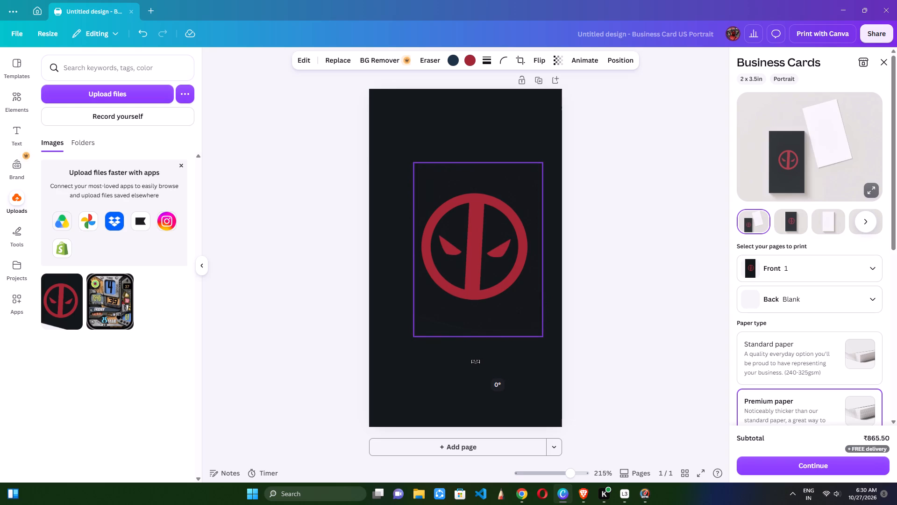
click(629, 287)
Nudge the Deadpool logo into the upper part of the card, near its horizontal centre, and deselect it.
click(487, 301)
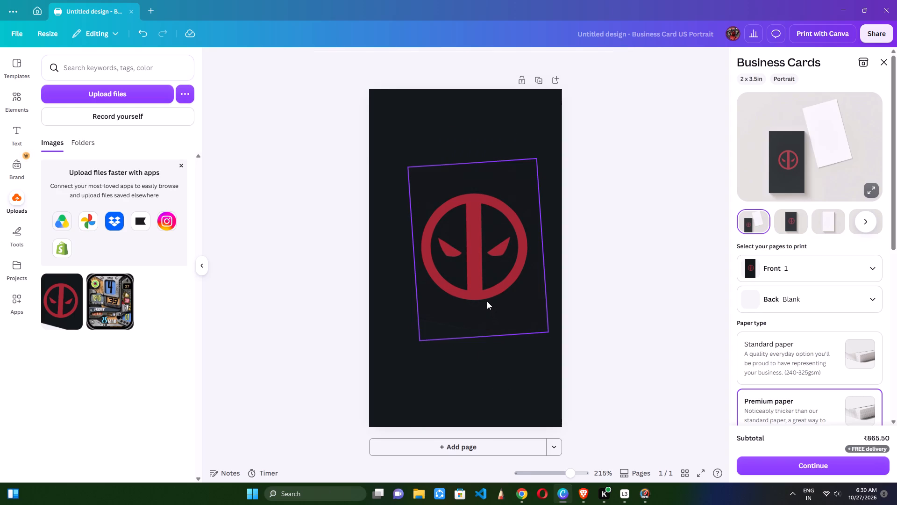
key(Up)
key(Up)
key(Up)
key(Up)
key(Up)
key(Up)
key(Up)
key(Up)
key(Up)
key(Up)
key(Up)
key(Up)
key(Up)
key(Up)
key(Up)
key(Up)
key(Up)
key(Up)
key(Up)
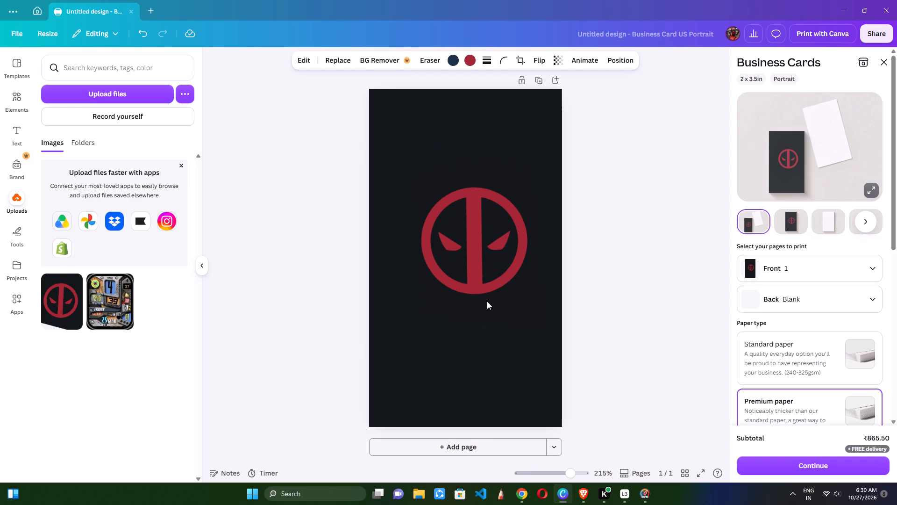
key(Left)
key(Left)
key(Left)
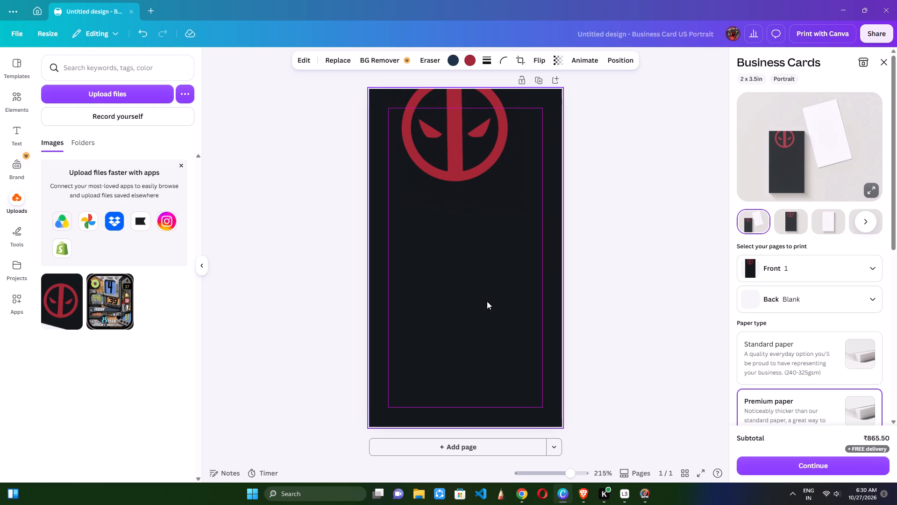
key(Down)
key(Down)
key(Down)
key(Down)
key(Down)
key(Down)
key(Down)
key(Down)
key(Down)
key(Down)
key(Right)
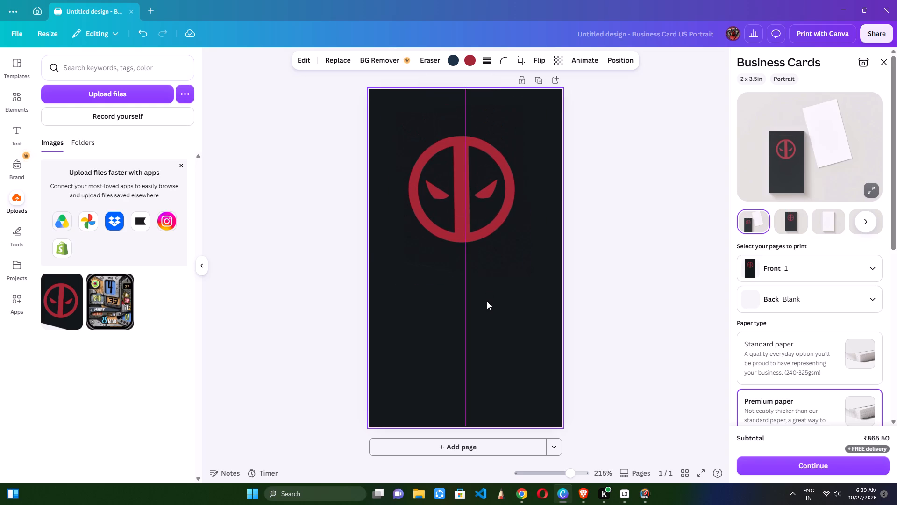
key(Right)
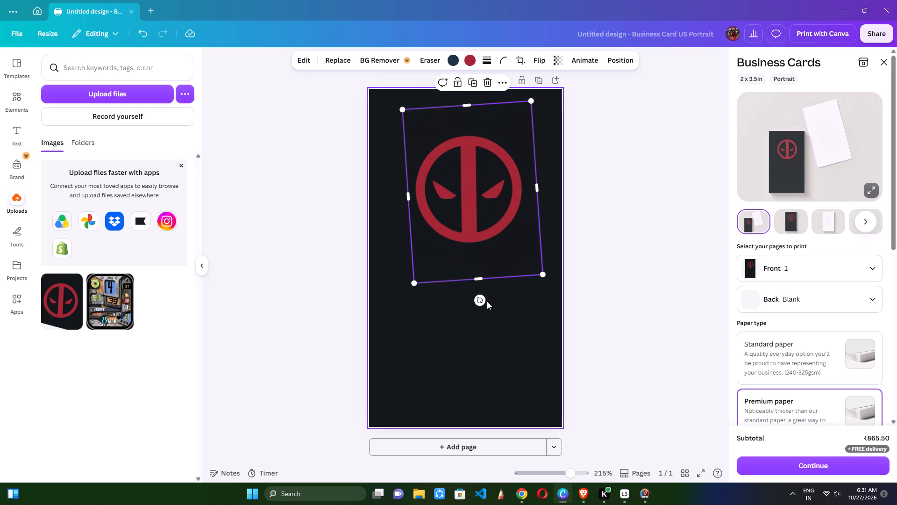
click(521, 318)
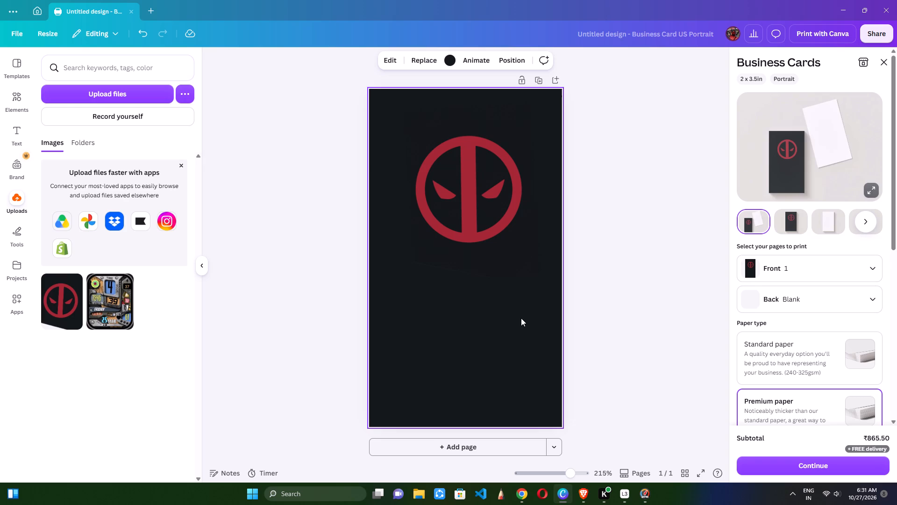
Look through the ready-made font combinations for a text style that suits the card.
click(11, 130)
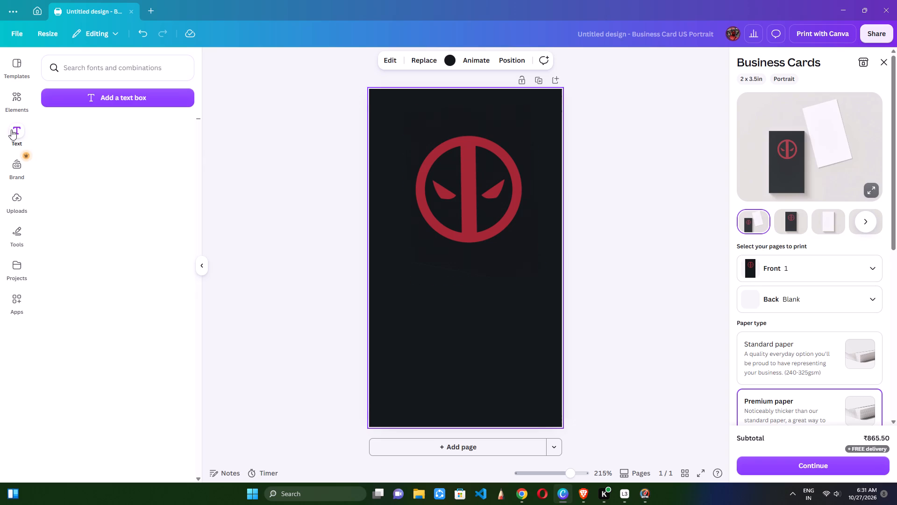
scroll(122, 330, down, 2)
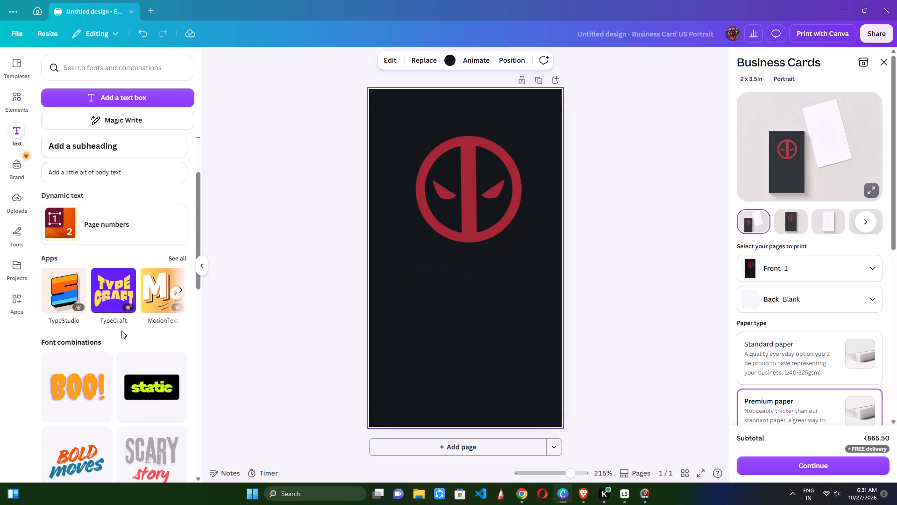
scroll(121, 332, down, 8)
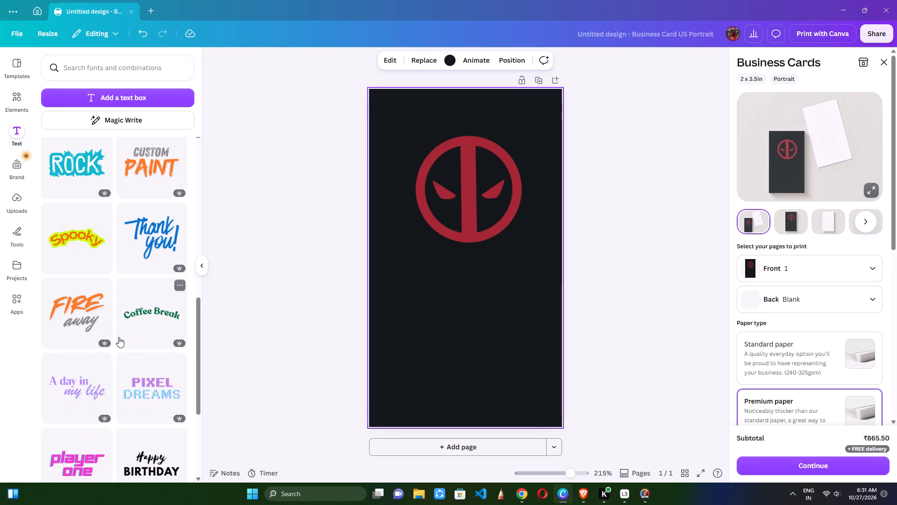
scroll(119, 337, down, 7)
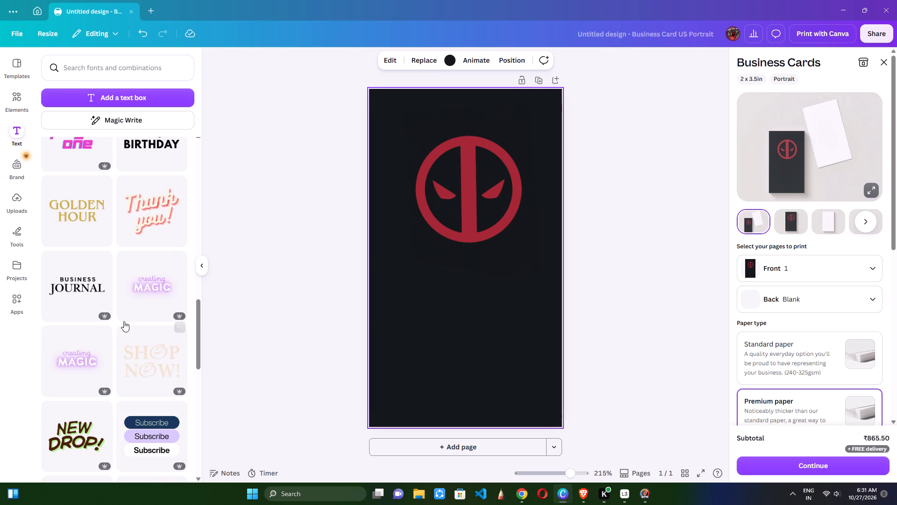
scroll(131, 322, down, 5)
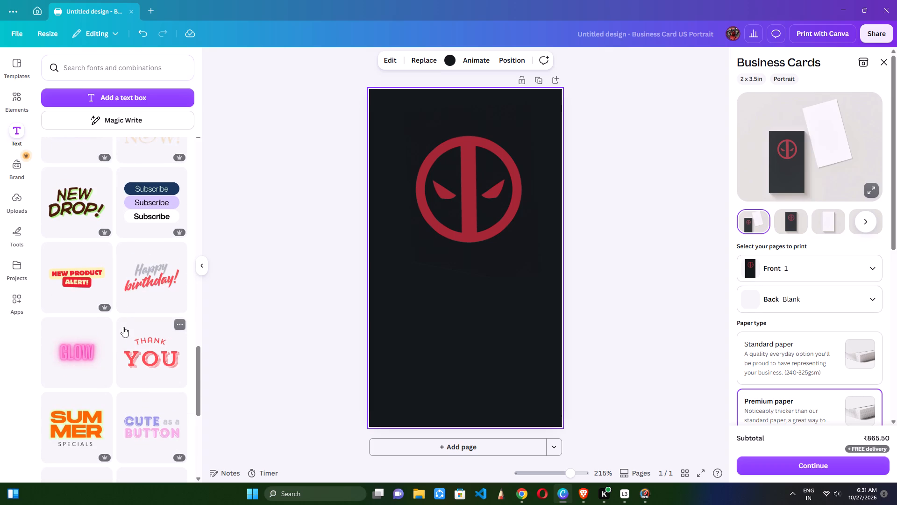
scroll(108, 335, down, 4)
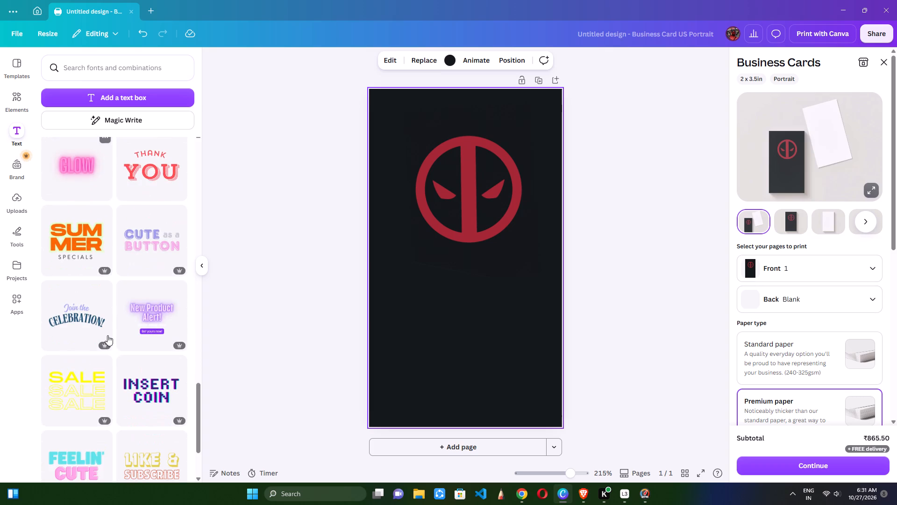
scroll(107, 335, up, 4)
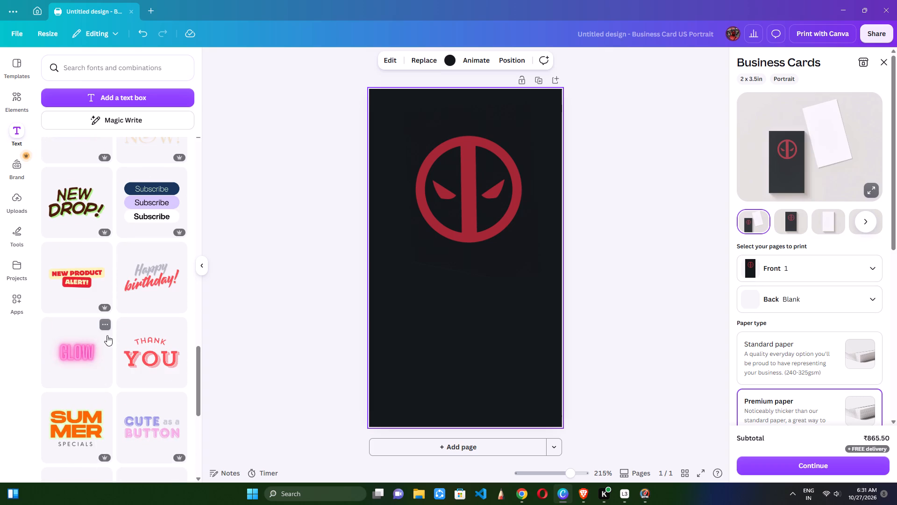
Search the design elements for "blood drip".
click(14, 100)
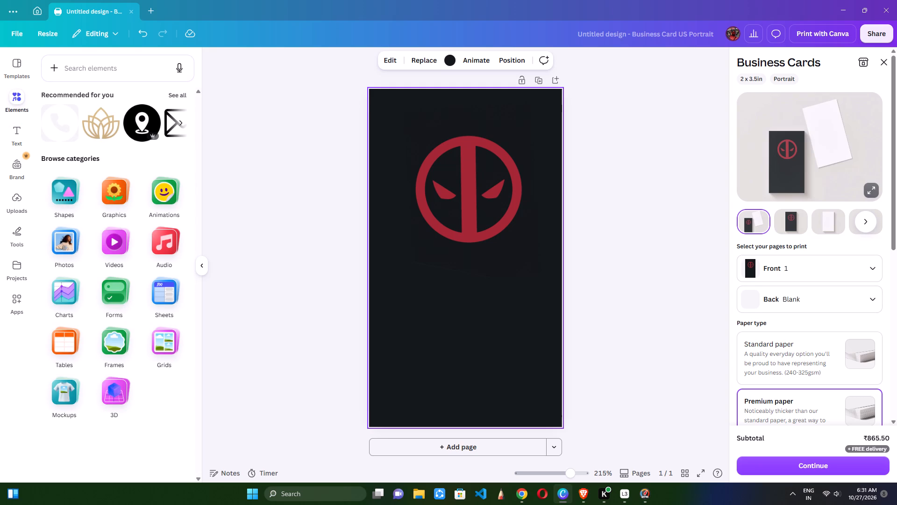
click(103, 70)
text(blood)
key(space)
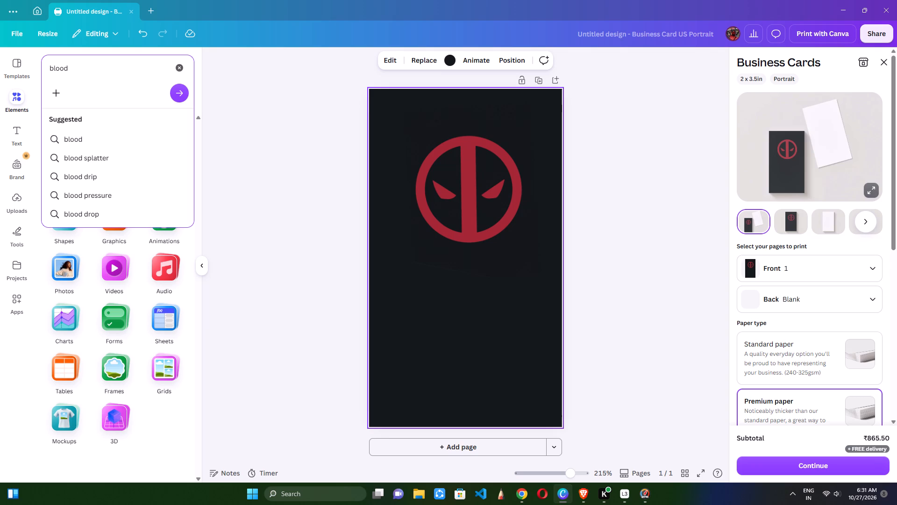
click(95, 173)
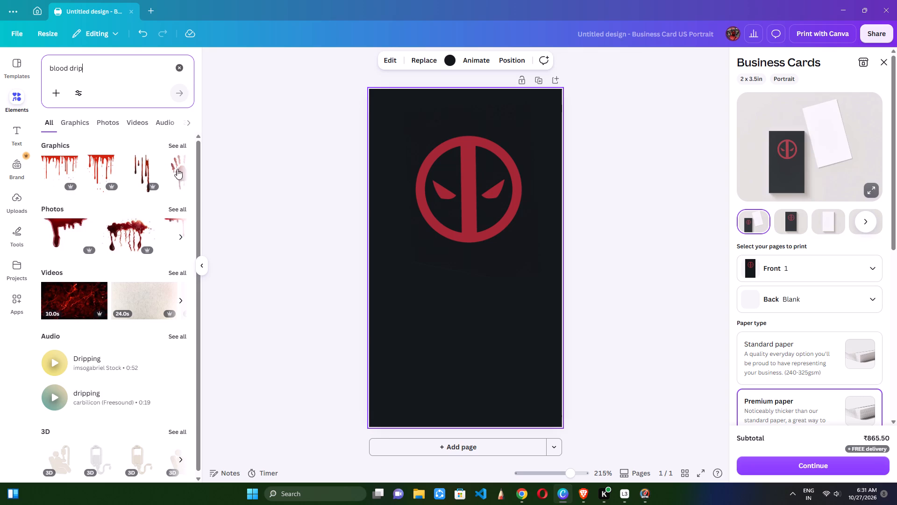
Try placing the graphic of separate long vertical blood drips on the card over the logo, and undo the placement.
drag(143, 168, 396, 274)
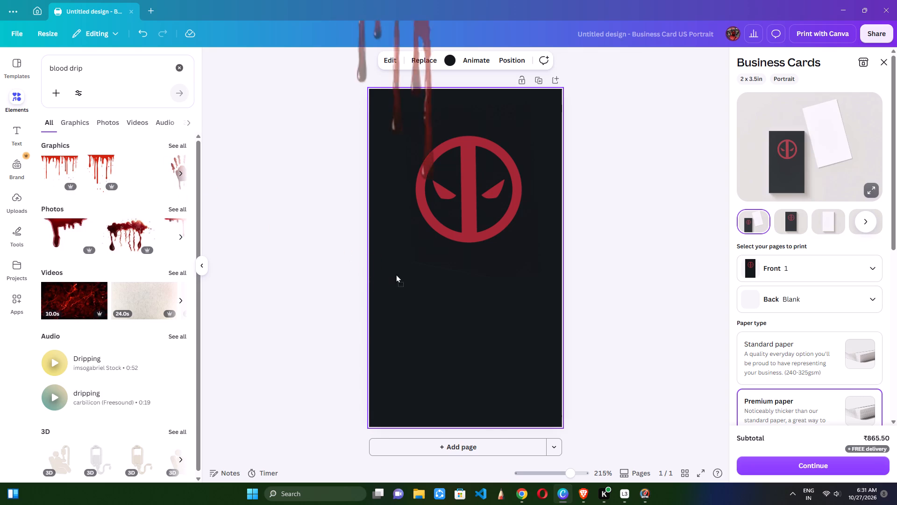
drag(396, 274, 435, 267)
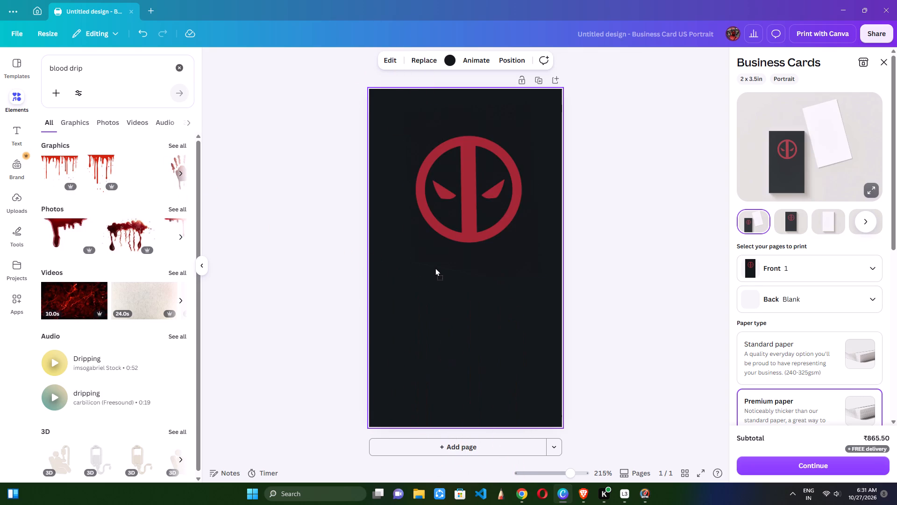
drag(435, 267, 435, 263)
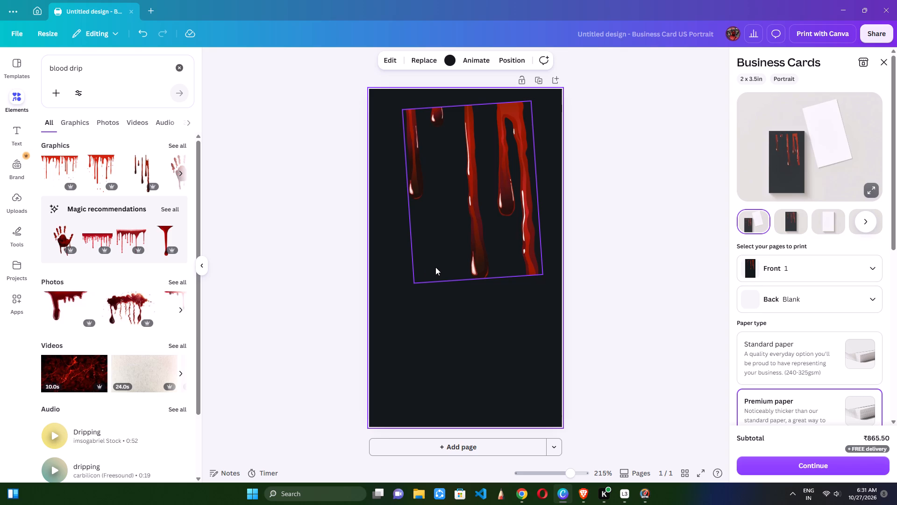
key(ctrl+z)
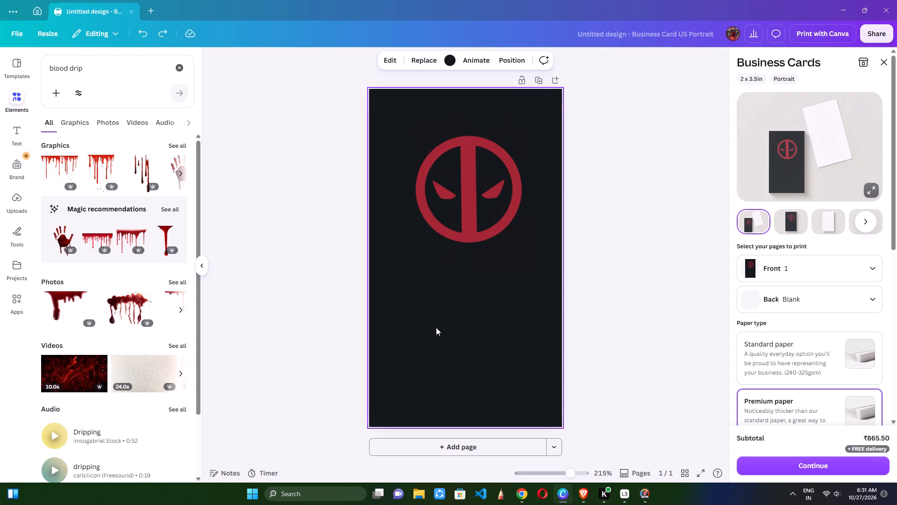
Browse all the "blood drip" graphics and add the single glossy bright-red blood drop to the card.
click(178, 147)
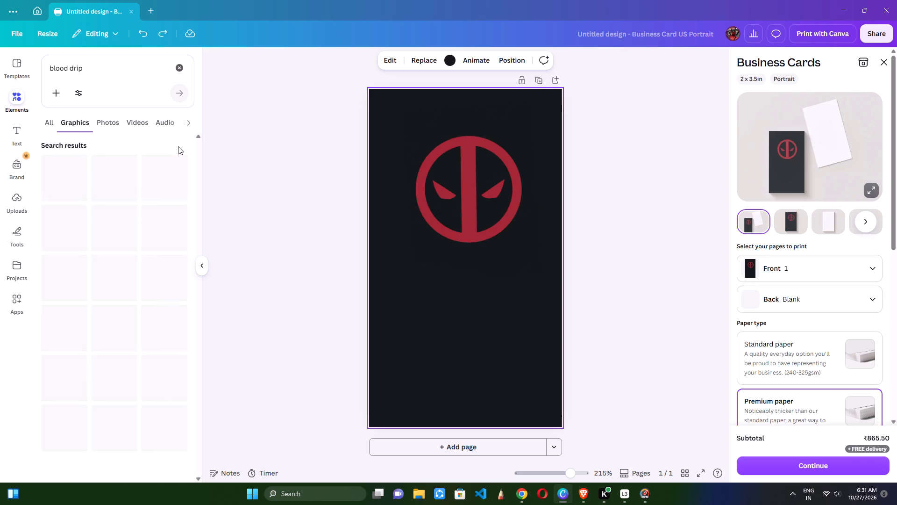
scroll(139, 235, down, 3)
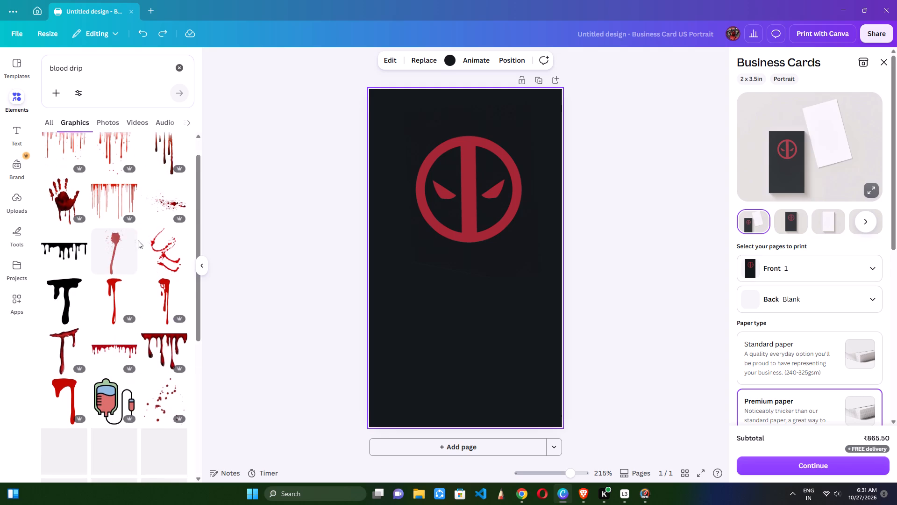
scroll(138, 241, down, 4)
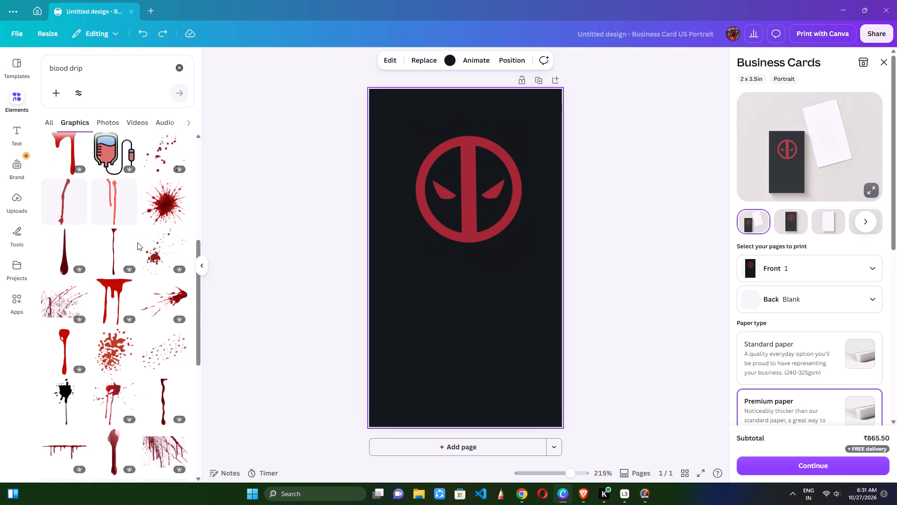
scroll(137, 243, down, 8)
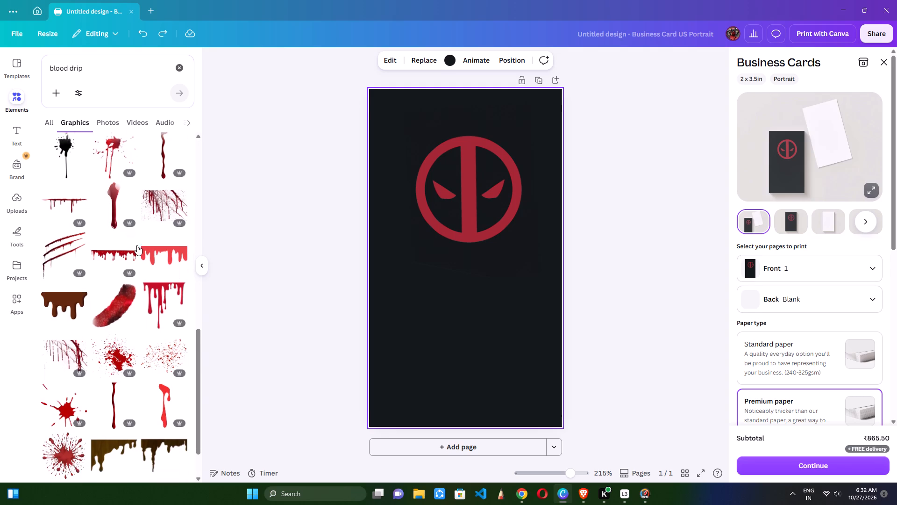
scroll(137, 245, down, 3)
scroll(136, 247, up, 1)
scroll(136, 247, down, 3)
scroll(117, 213, down, 4)
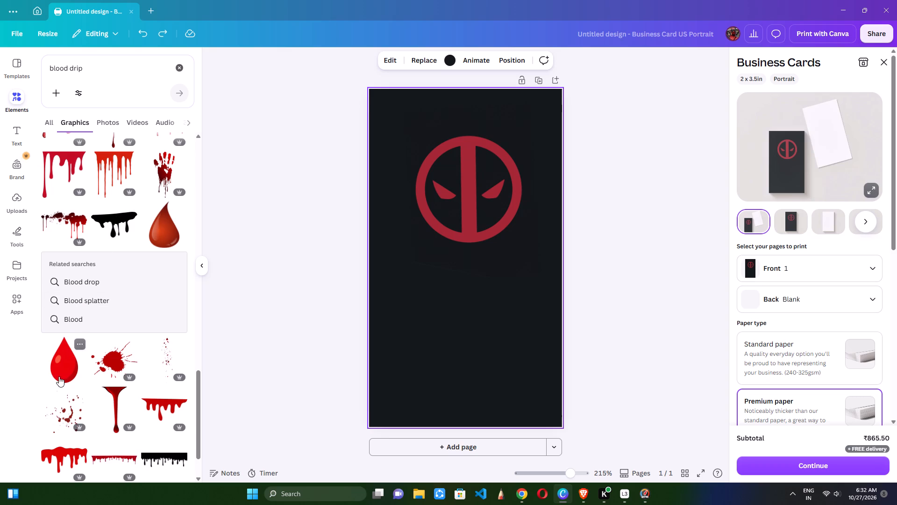
drag(58, 376, 394, 305)
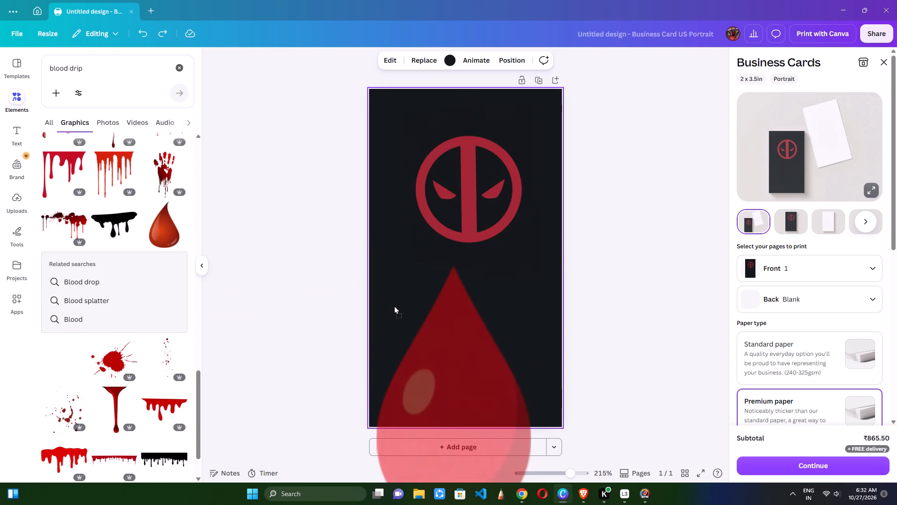
drag(394, 305, 409, 211)
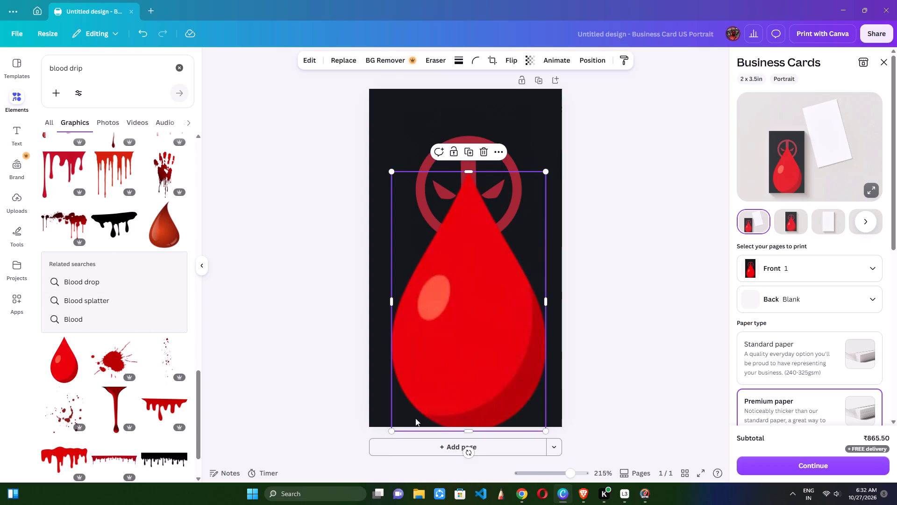
Shrink the blood drop to a tiny size so it sits just to the right of the logo.
drag(393, 430, 516, 167)
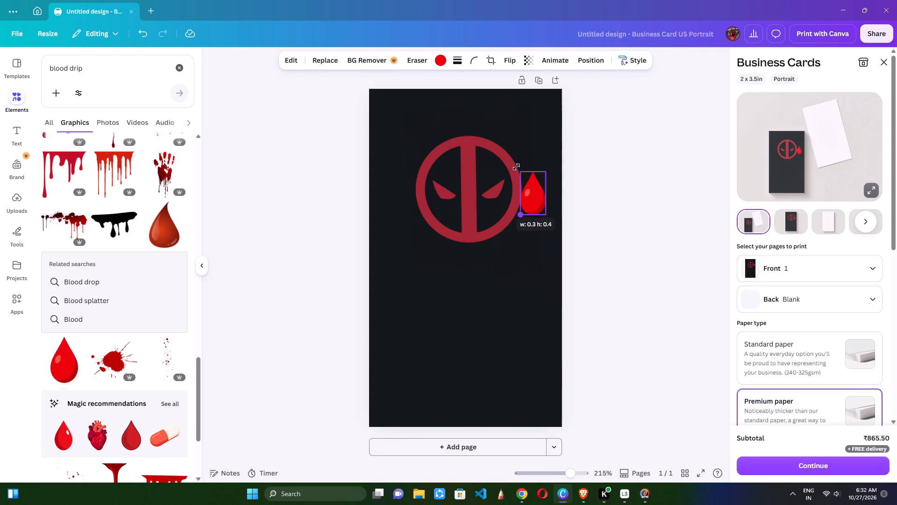
drag(516, 167, 517, 180)
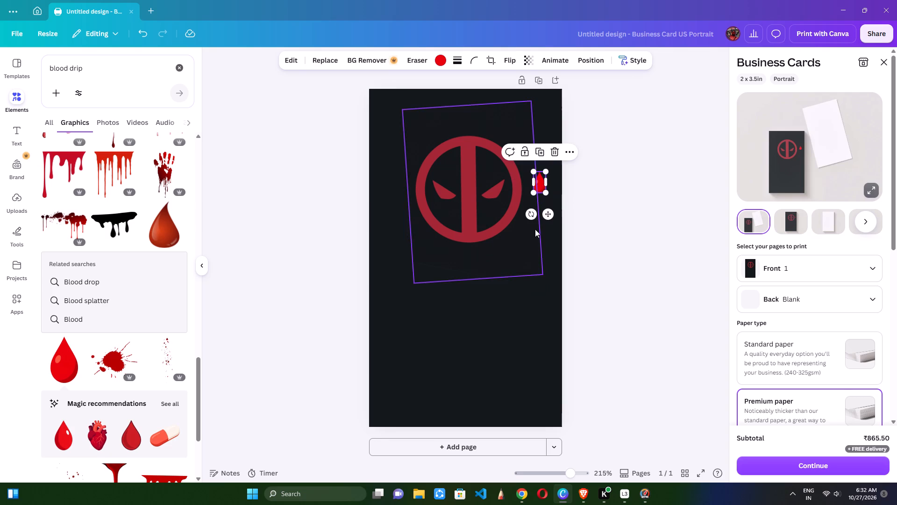
click(536, 331)
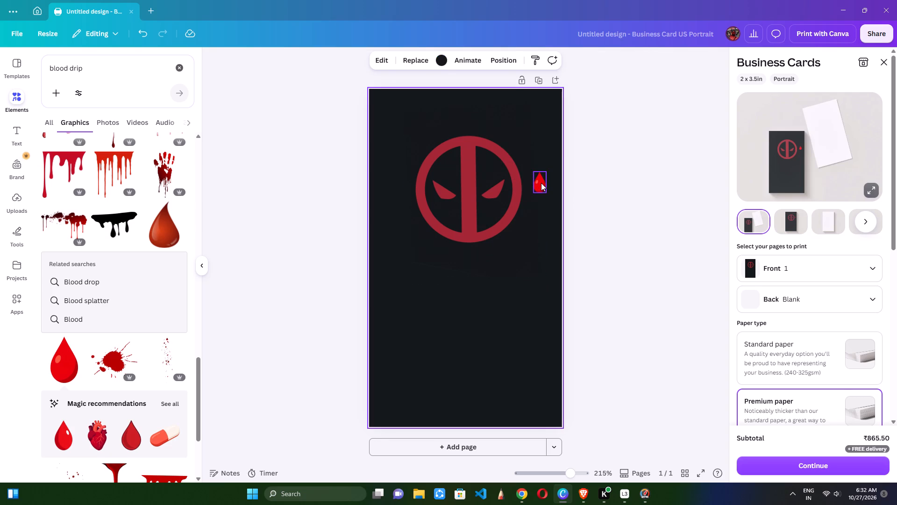
click(541, 183)
key(ctrl+z)
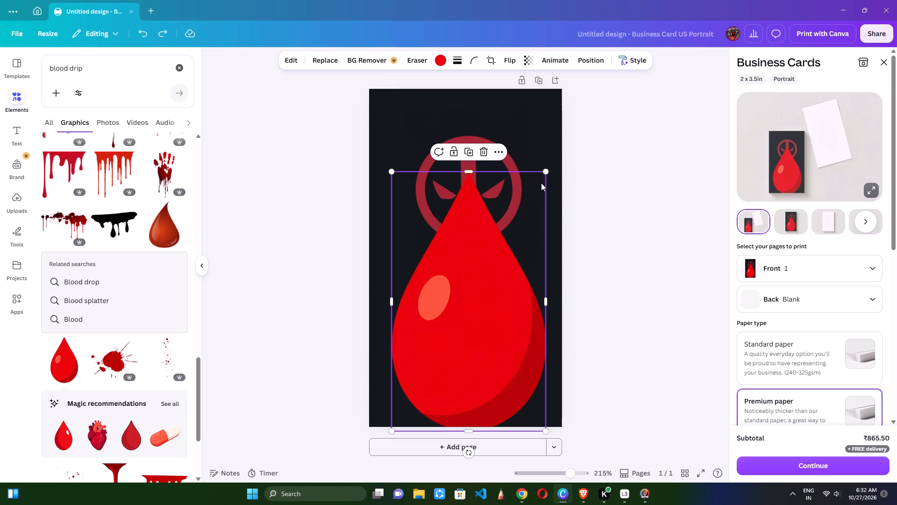
key(ctrl+y)
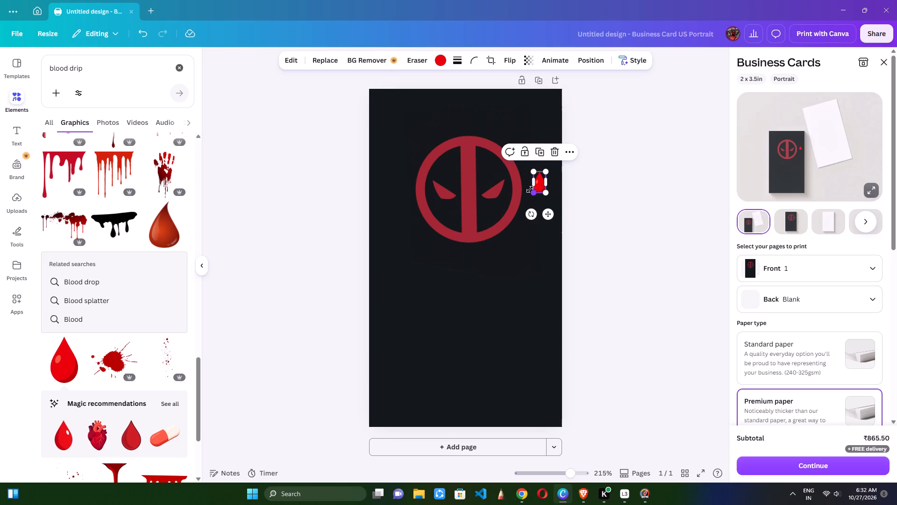
Duplicate the tiny blood drop three times, placing one copy below the logo and another to the logo's left.
key(ctrl+d)
key(ctrl+d)
key(ctrl+d)
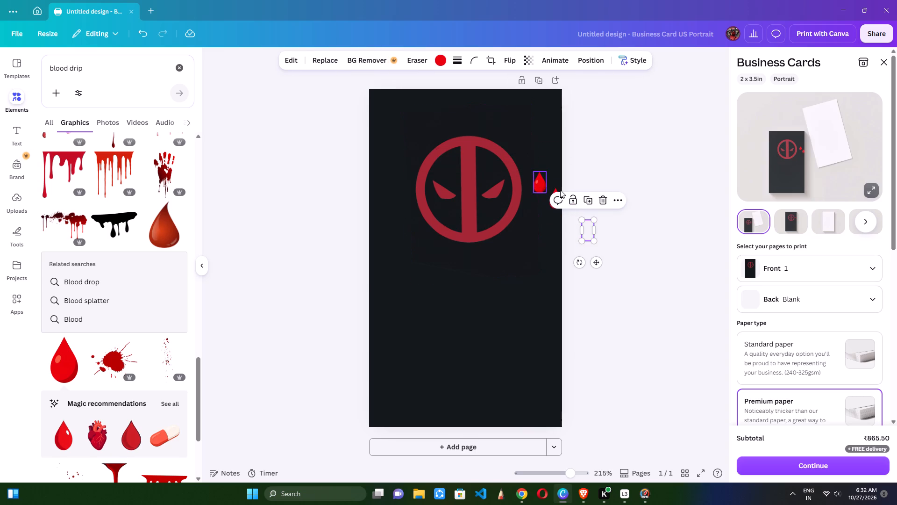
drag(586, 233, 553, 248)
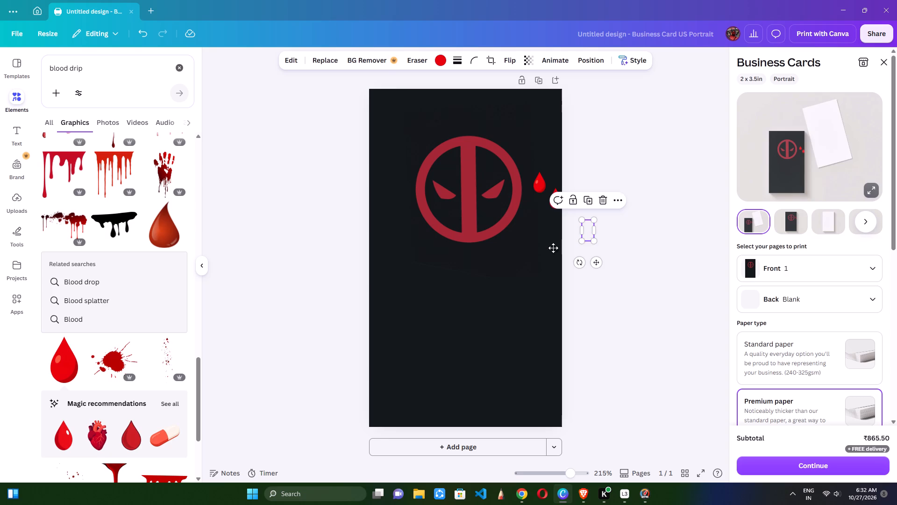
drag(553, 248, 485, 273)
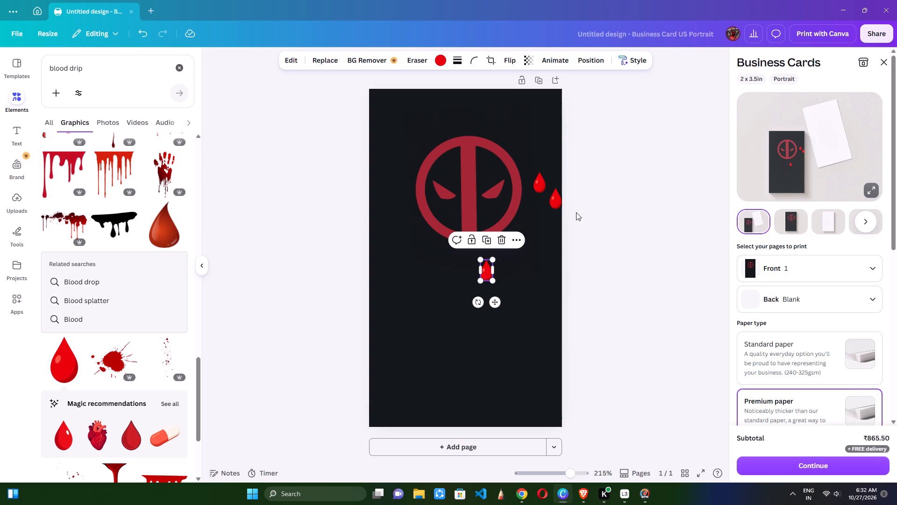
drag(555, 202, 539, 268)
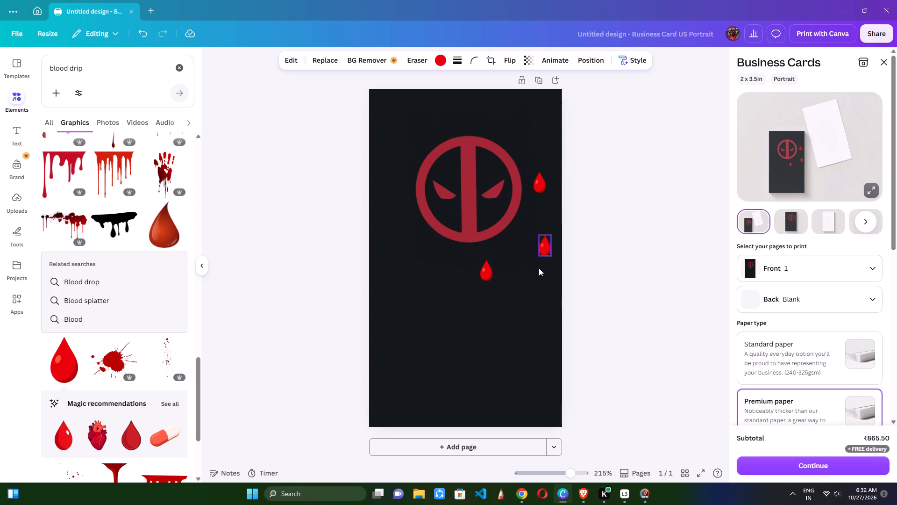
drag(539, 268, 389, 187)
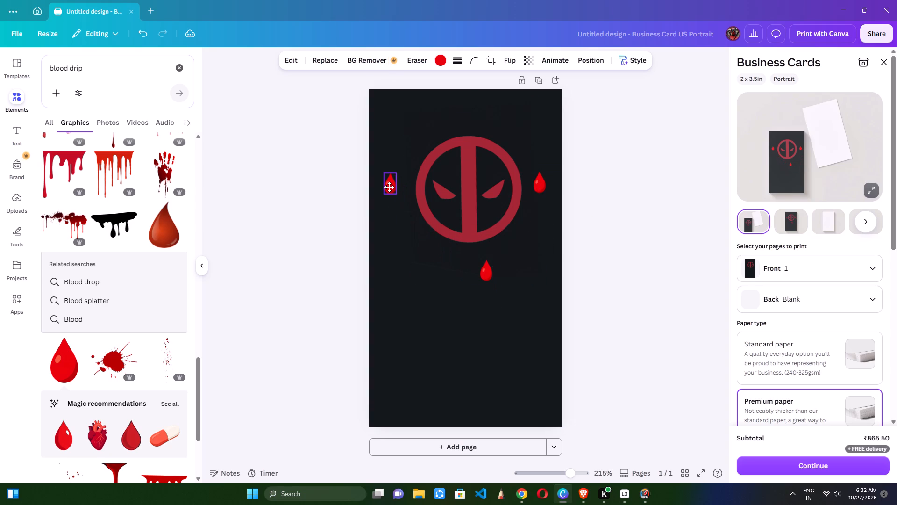
drag(389, 187, 389, 186)
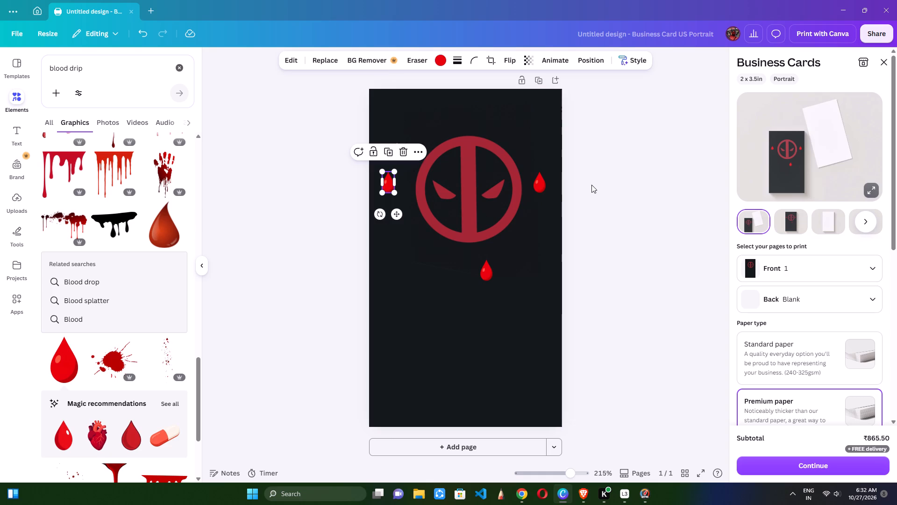
click(591, 185)
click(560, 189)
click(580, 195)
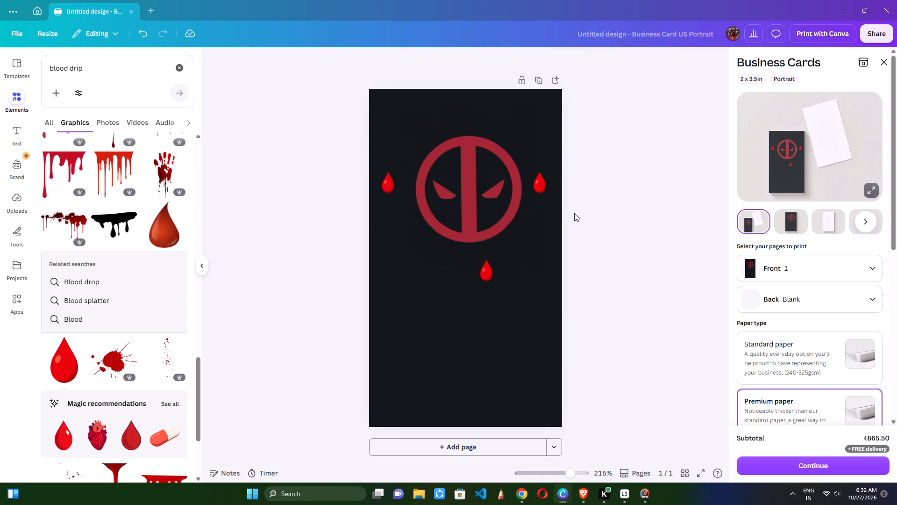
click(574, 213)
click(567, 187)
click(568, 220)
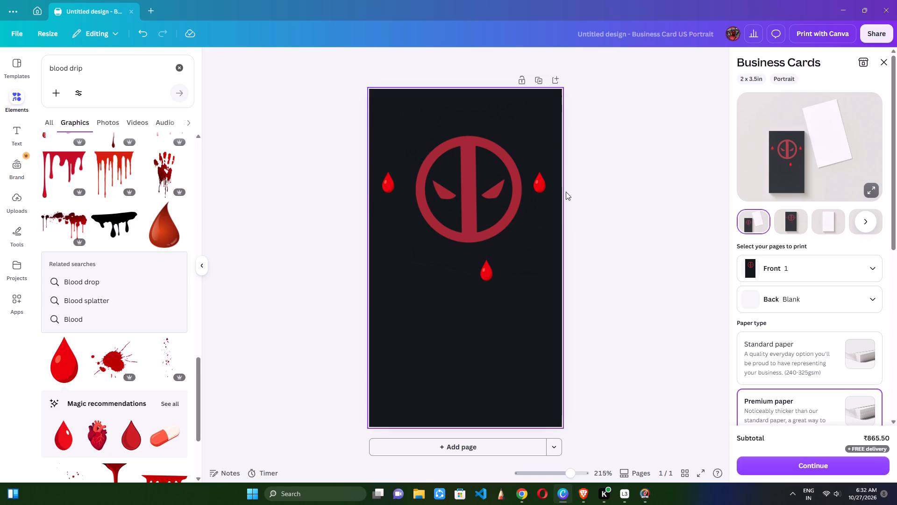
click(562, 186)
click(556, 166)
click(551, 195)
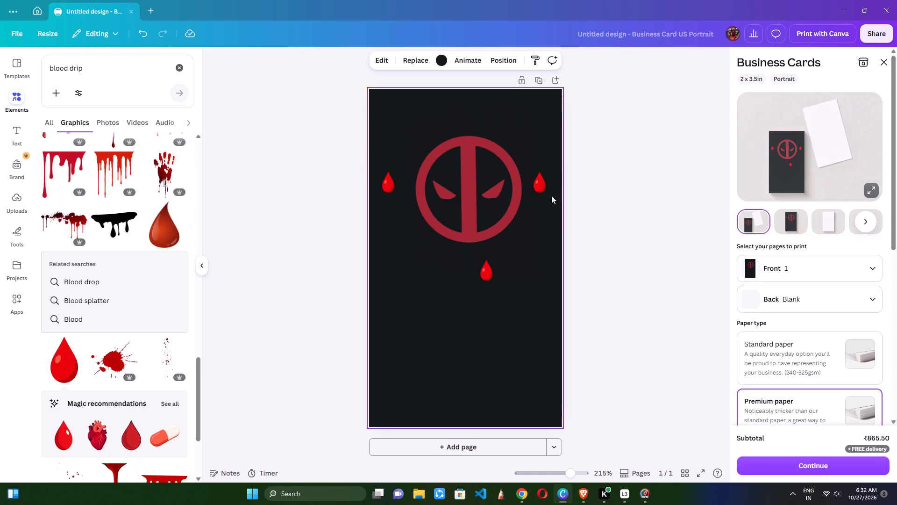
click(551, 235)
Duplicate the drop below the logo six times, giving a descending diagonal row across the card's lower half.
click(490, 271)
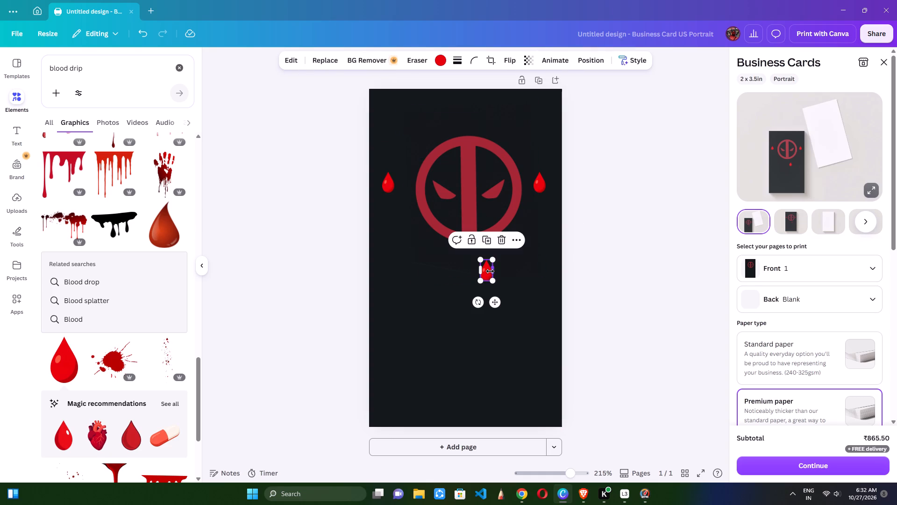
key(ctrl+d)
key(ctrl+d)
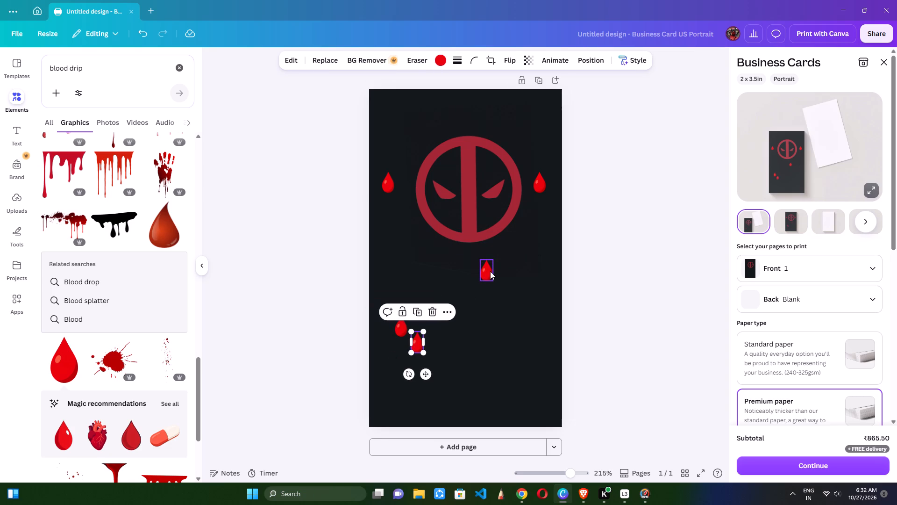
key(ctrl+d)
key(ctrl+d)
key(ctrl+d)
key(ctrl+d)
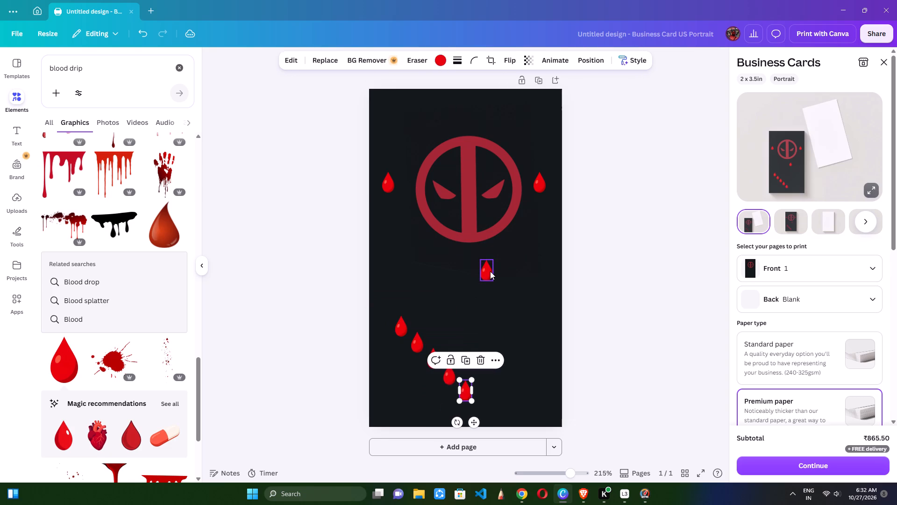
click(541, 332)
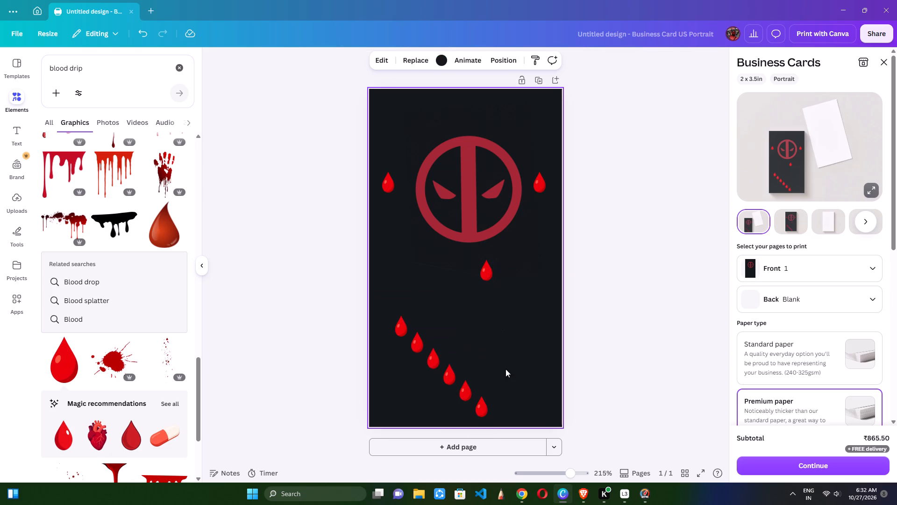
Arrange the diagonal row's last drop and the three visible drops around the logo as a rising right arm, forming a V below the logo.
drag(484, 405, 507, 244)
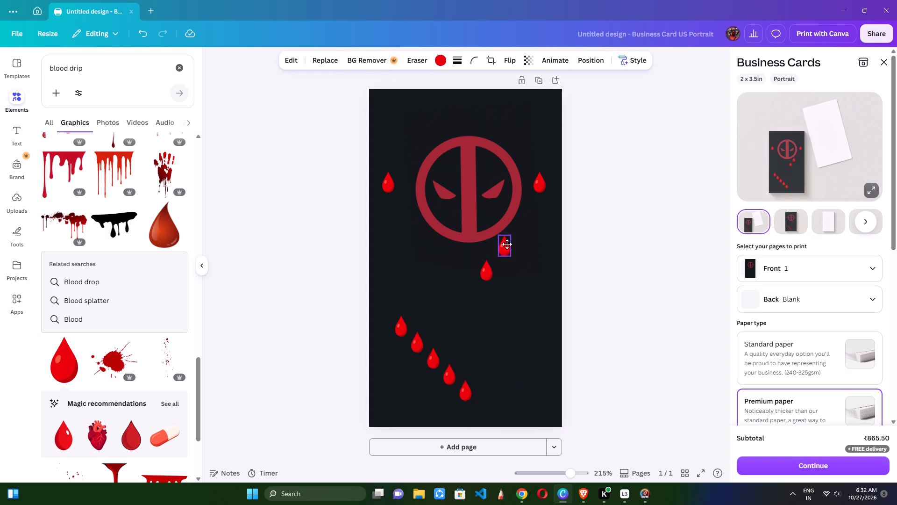
drag(507, 244, 463, 296)
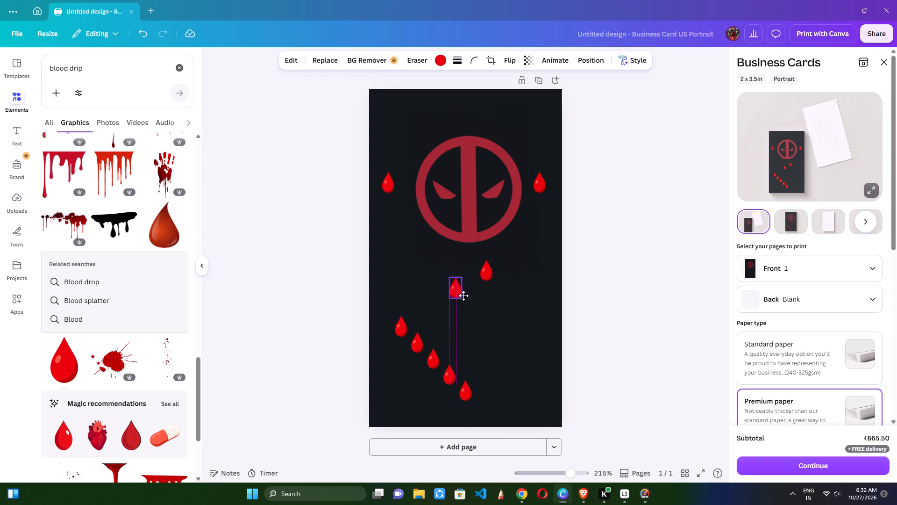
drag(463, 296, 485, 378)
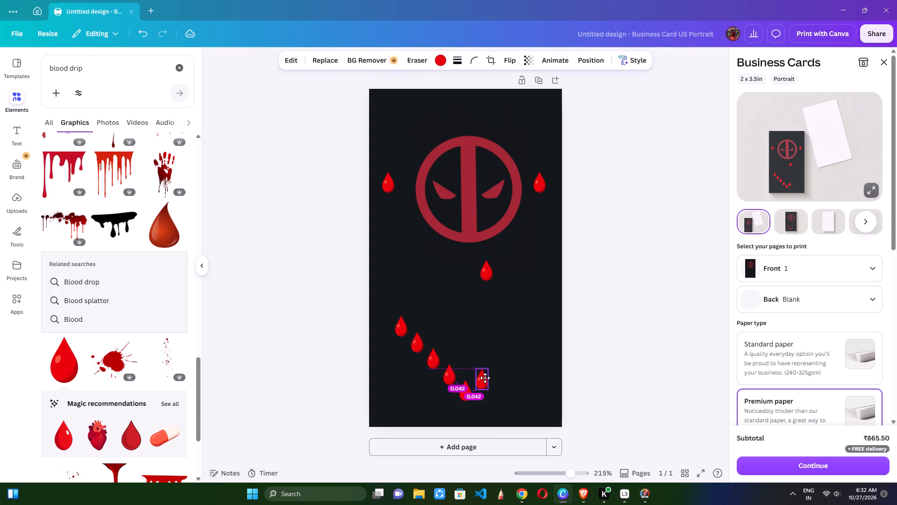
drag(485, 378, 487, 383)
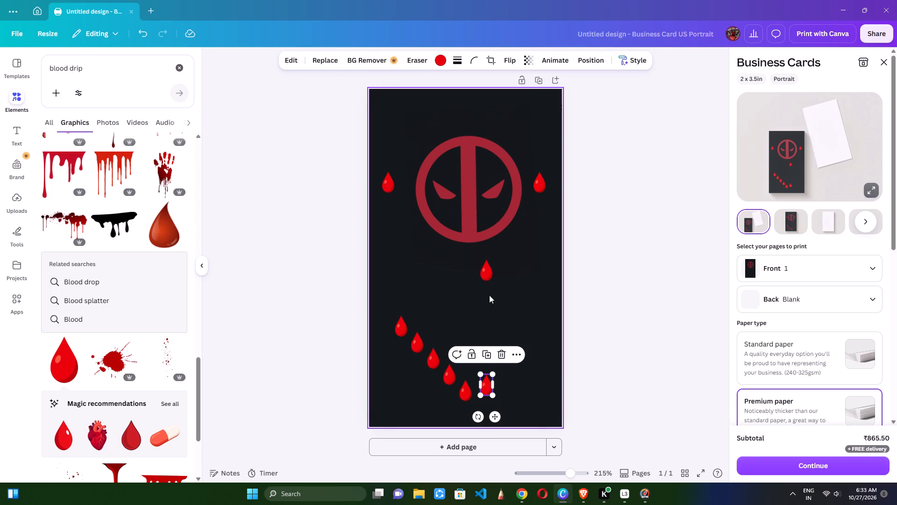
click(539, 299)
drag(483, 272, 495, 346)
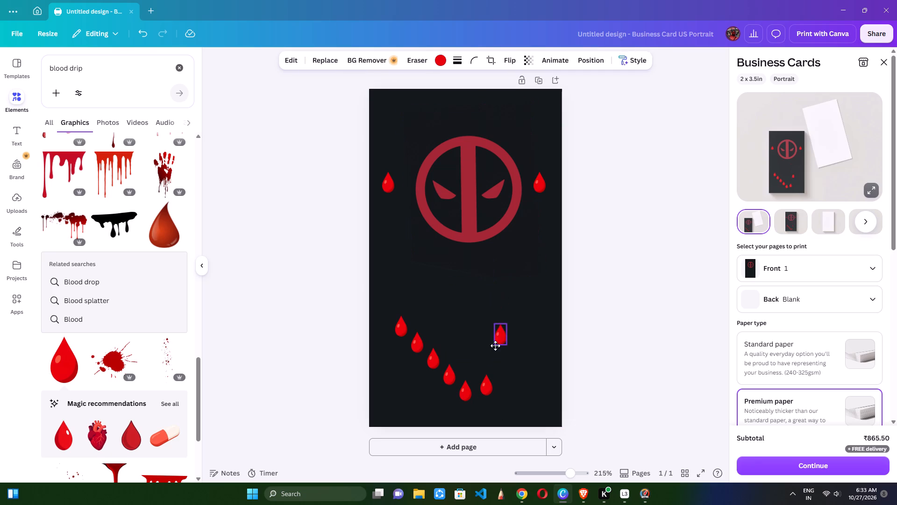
drag(495, 346, 493, 353)
drag(538, 183, 508, 307)
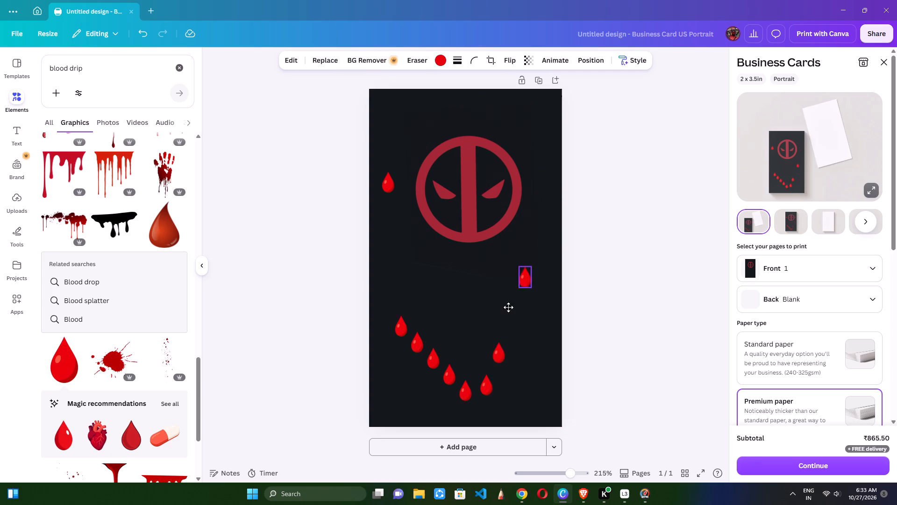
drag(508, 307, 505, 337)
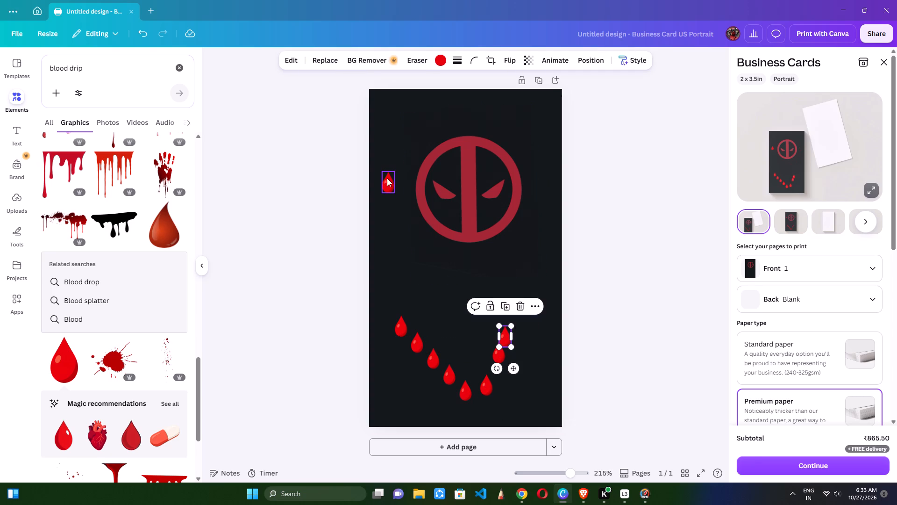
drag(387, 178, 512, 305)
click(604, 282)
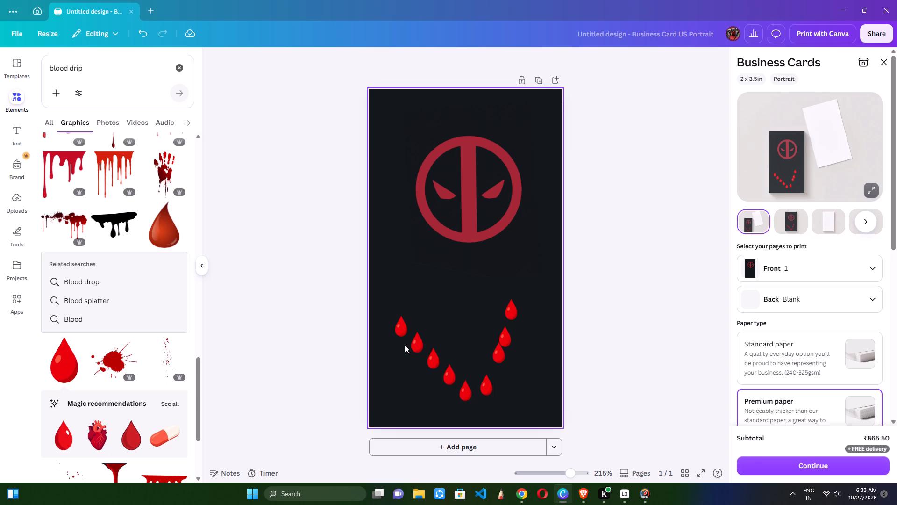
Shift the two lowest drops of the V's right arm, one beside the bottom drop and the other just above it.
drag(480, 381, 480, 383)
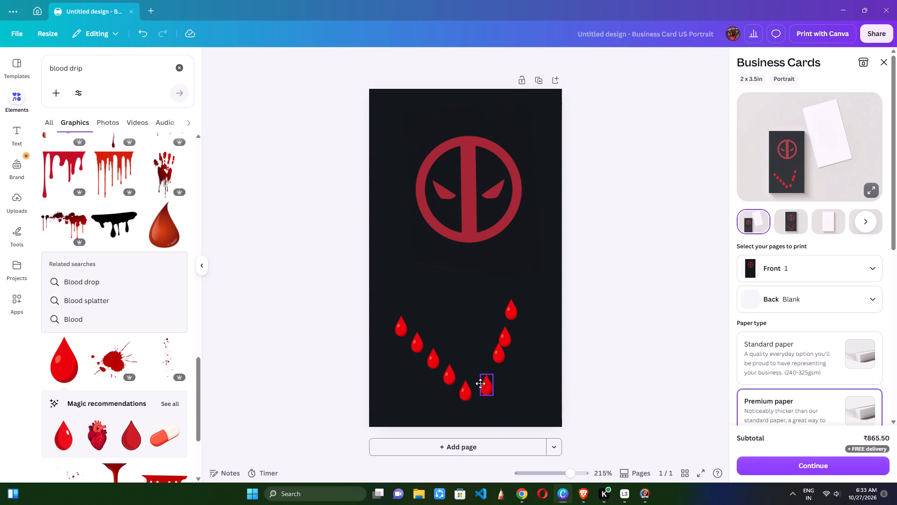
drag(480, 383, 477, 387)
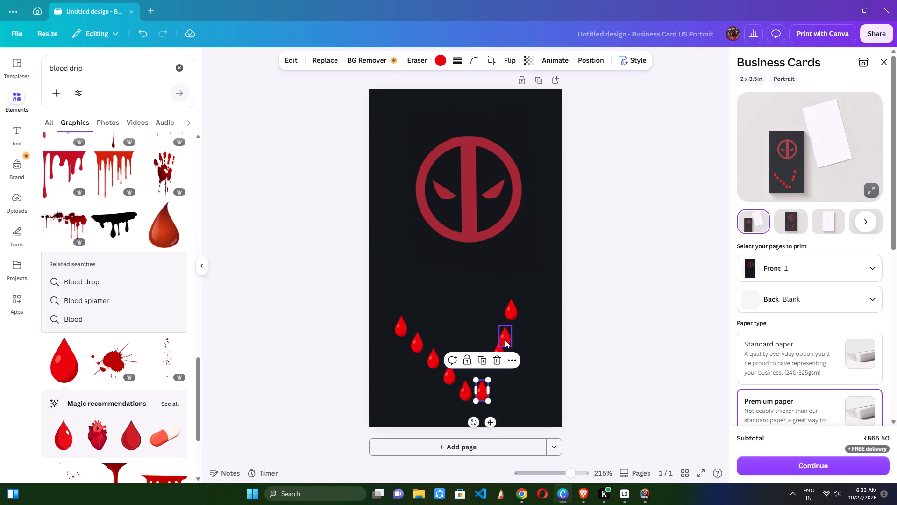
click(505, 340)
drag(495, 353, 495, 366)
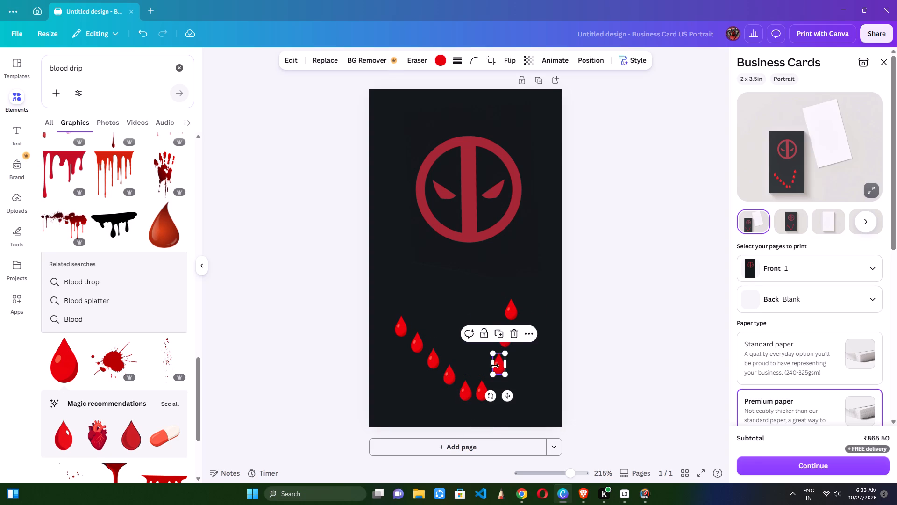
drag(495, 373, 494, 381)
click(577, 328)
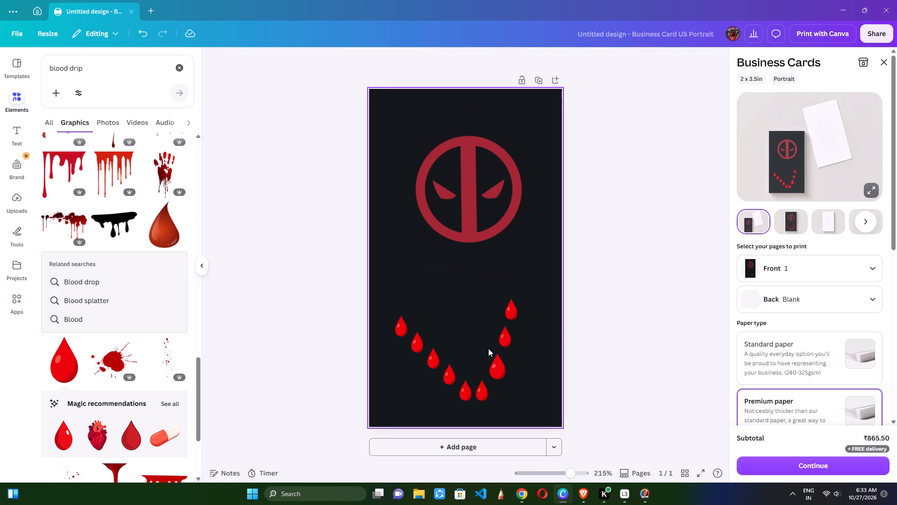
Delete the four blood drops that form the V's right arm.
click(482, 388)
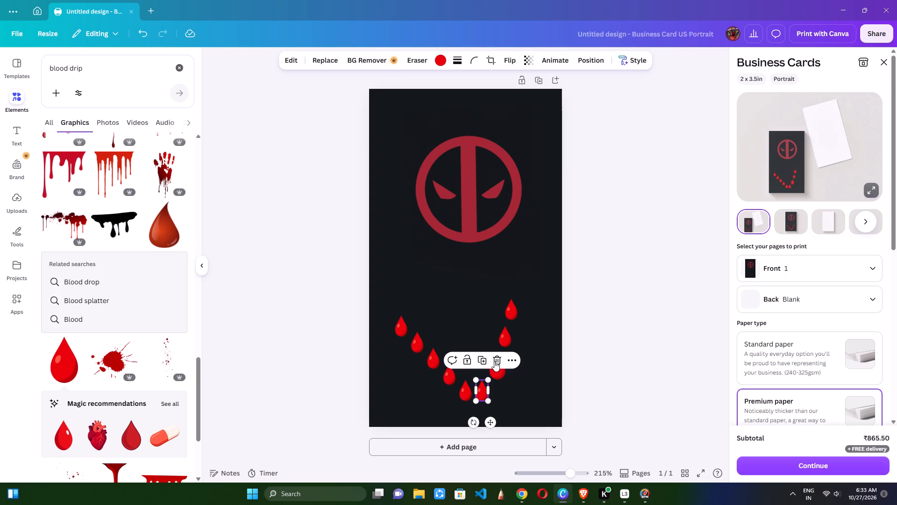
click(495, 357)
click(499, 364)
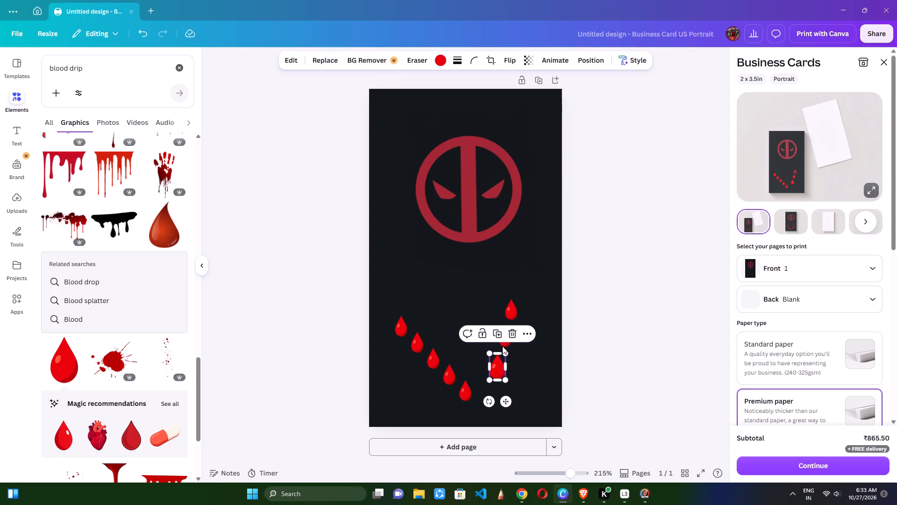
click(510, 335)
click(511, 310)
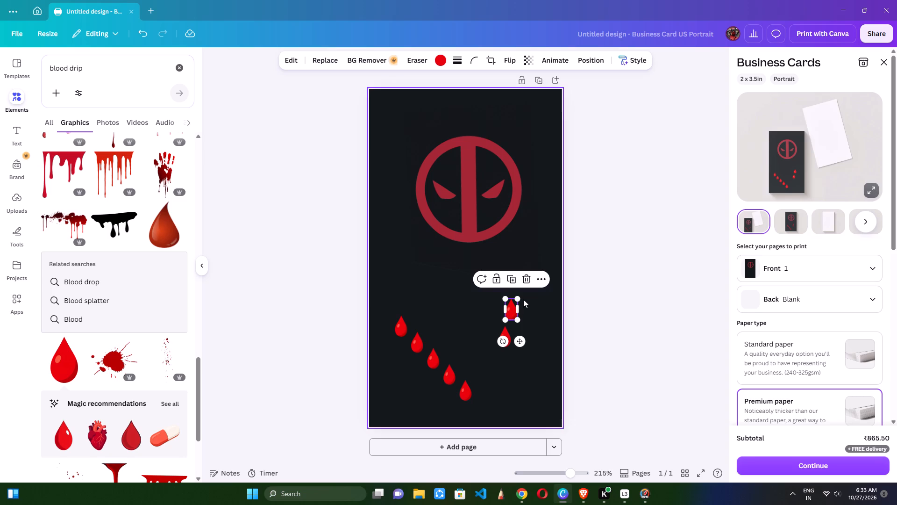
click(524, 280)
click(505, 334)
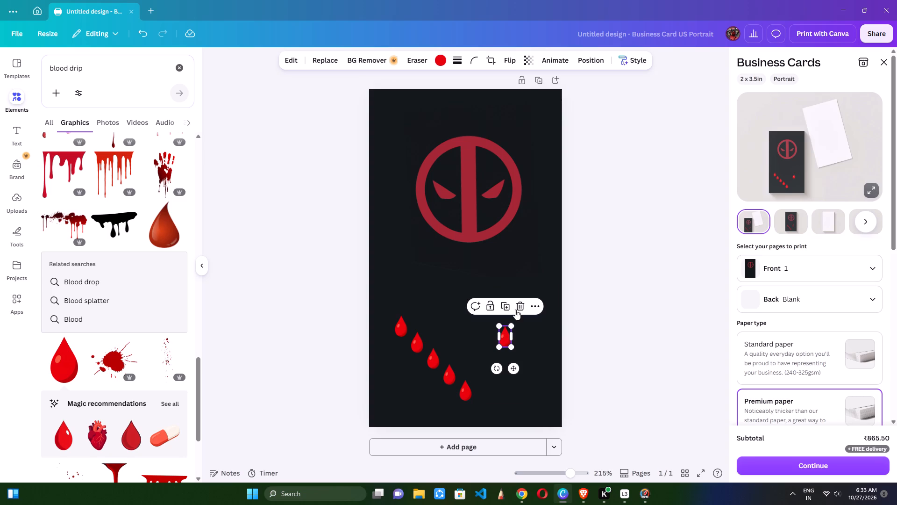
click(517, 304)
Duplicate the five-drop diagonal row together and place the copy as a parallel row just above and to the right of the original.
ctrl+click(406, 328)
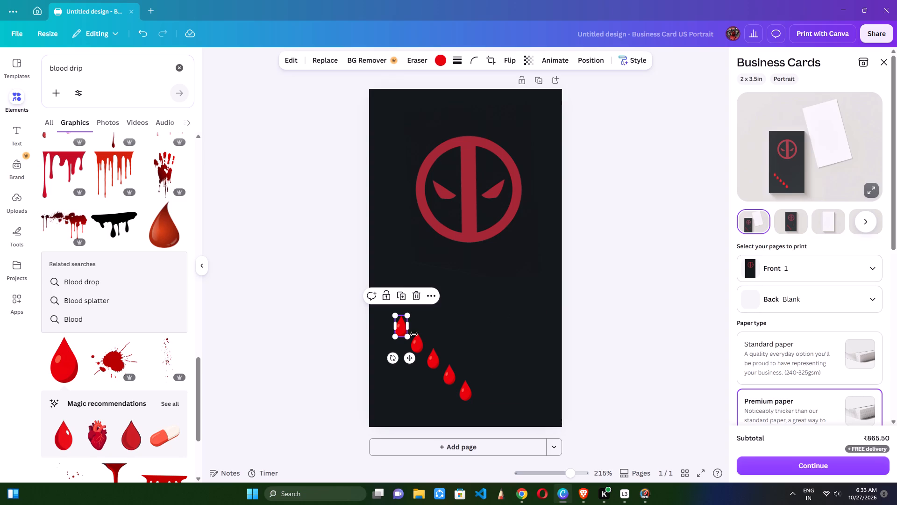
ctrl+click(421, 339)
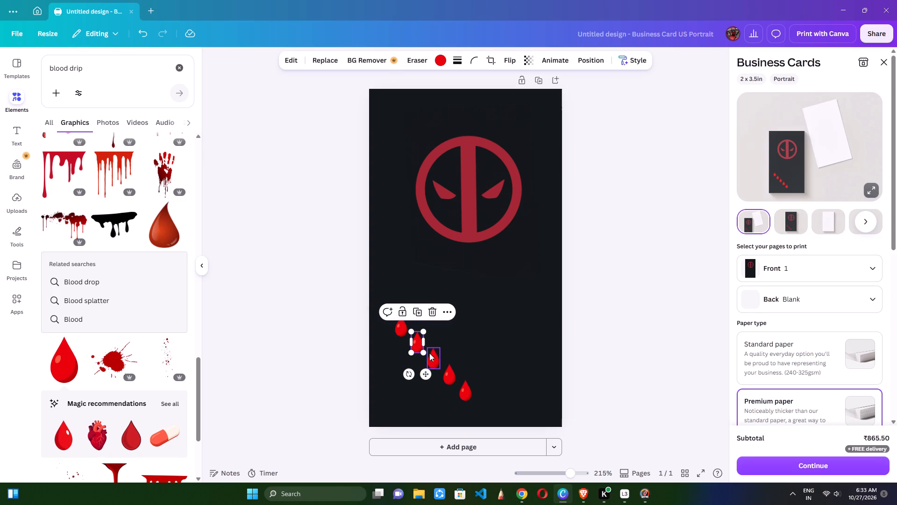
click(403, 335)
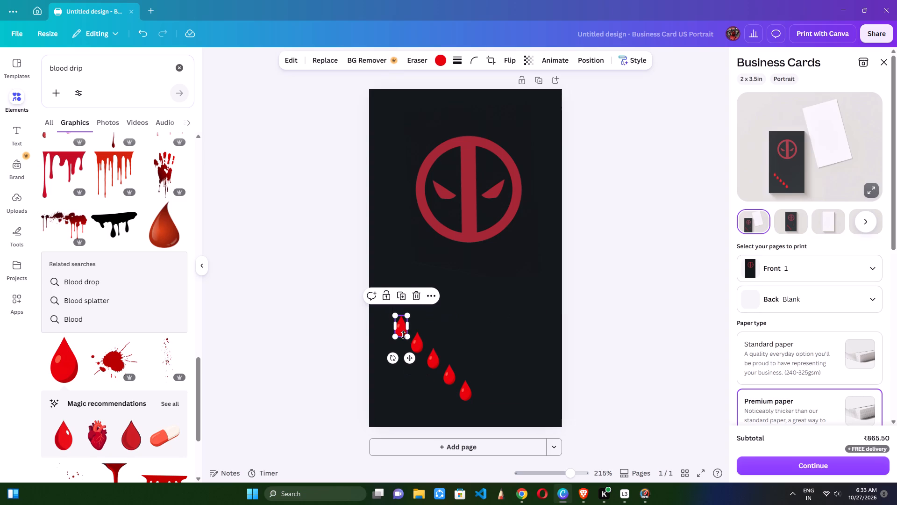
shift+click(417, 345)
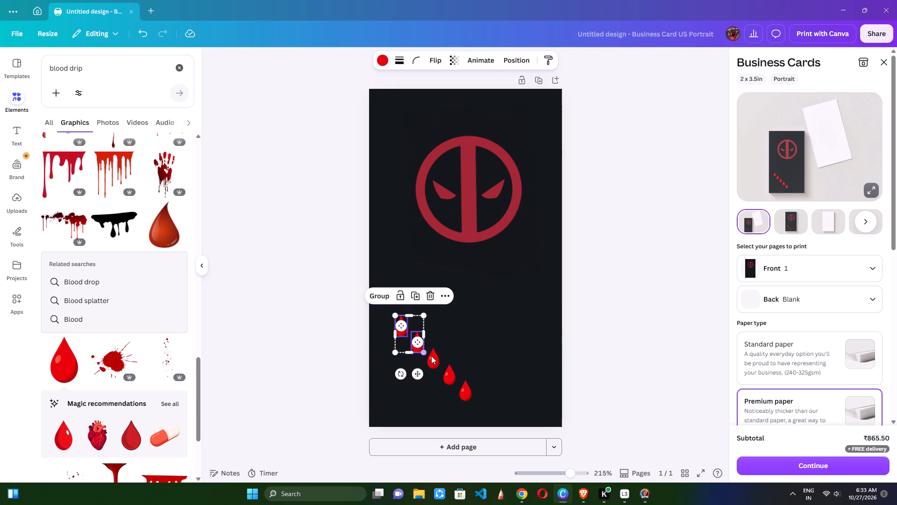
shift+click(435, 361)
shift+click(448, 371)
shift+click(463, 390)
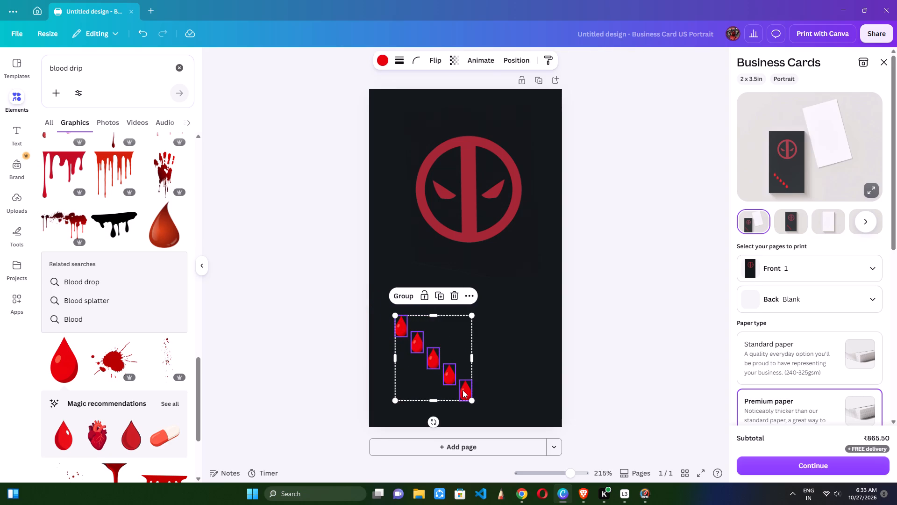
key(ctrl+d)
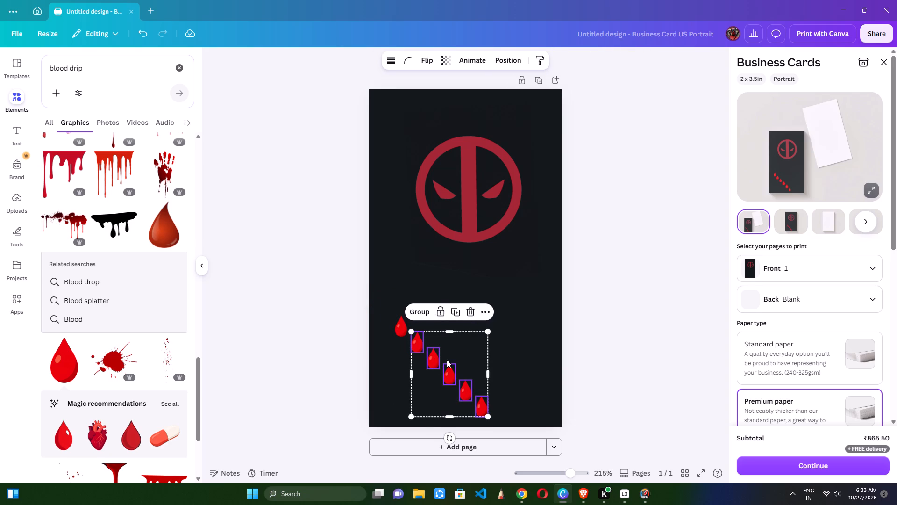
drag(461, 359, 482, 336)
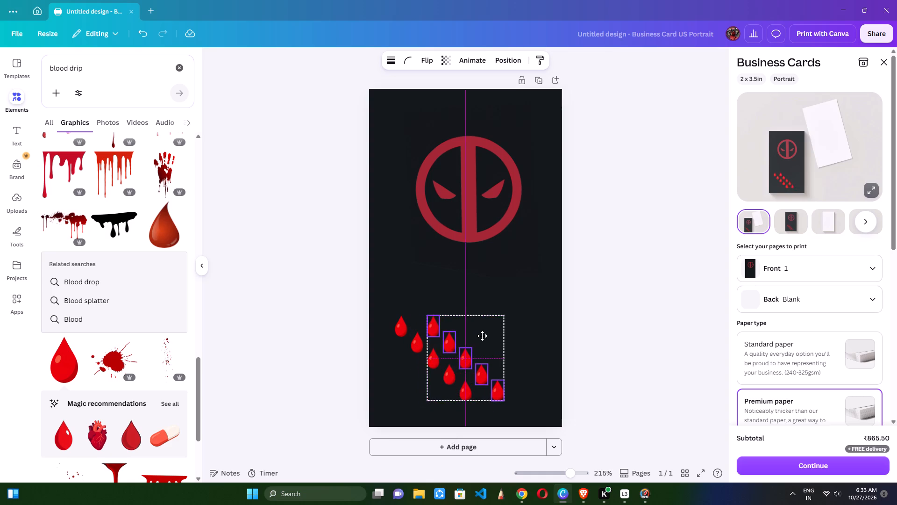
drag(482, 336, 488, 333)
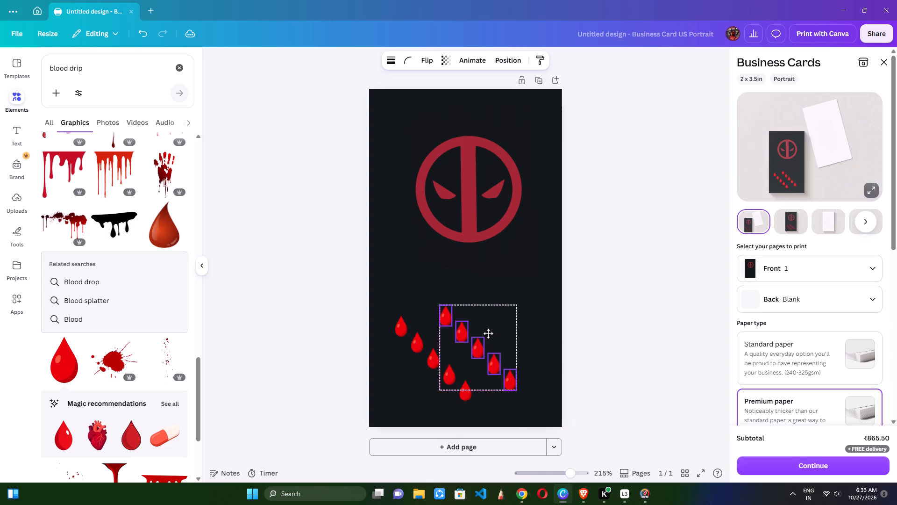
drag(488, 333, 469, 333)
click(543, 319)
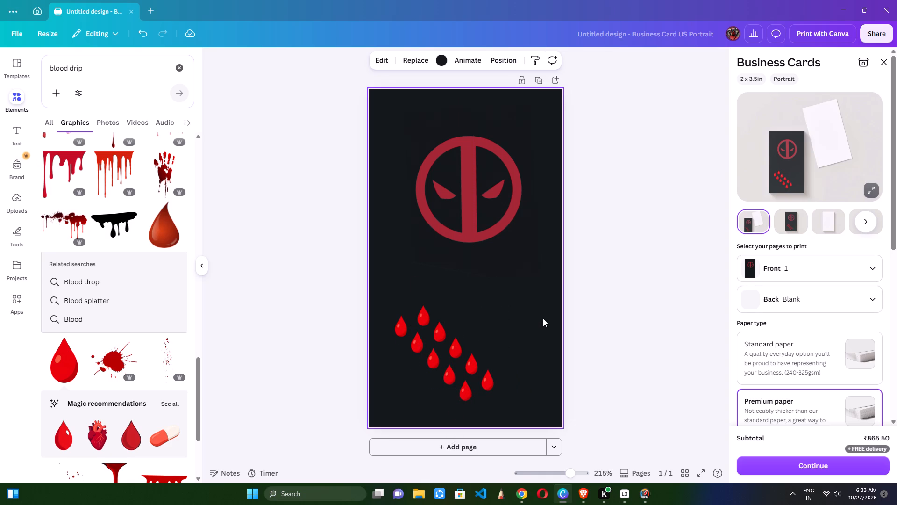
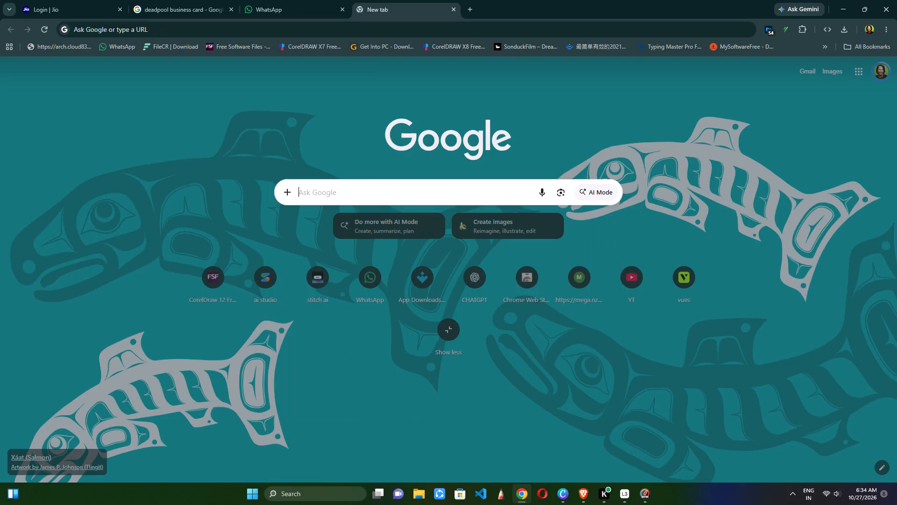
Search Google Images for "squid invite card", using the corrected spelling of the query.
key(s)
key(q)
text(uiad)
key(space)
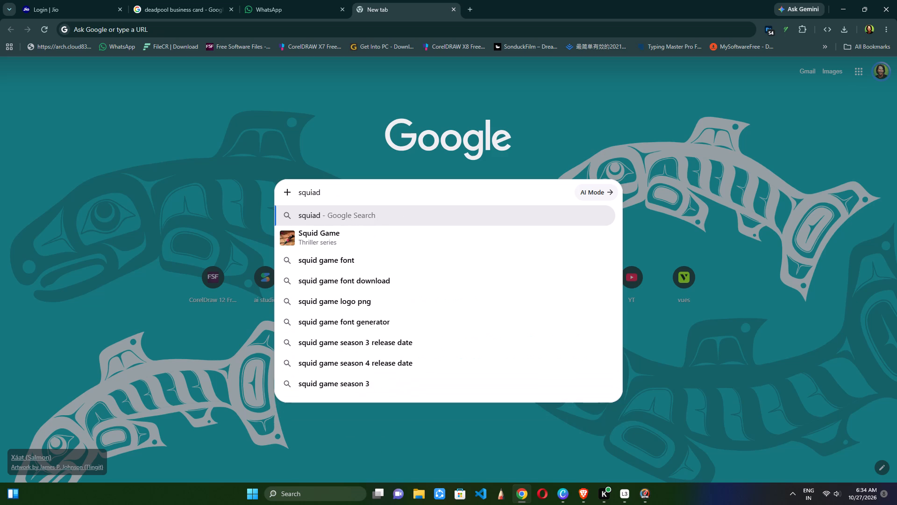
text(in)
key(v)
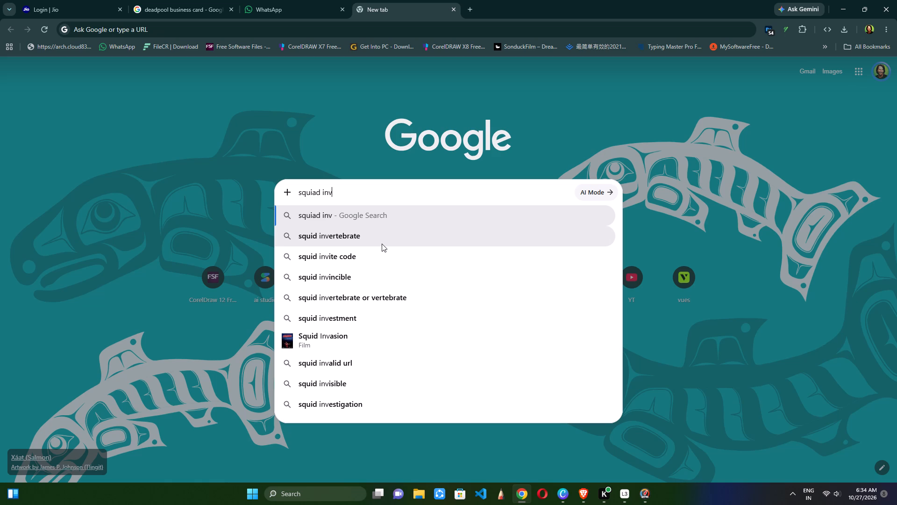
text(ite)
key(space)
text(card)
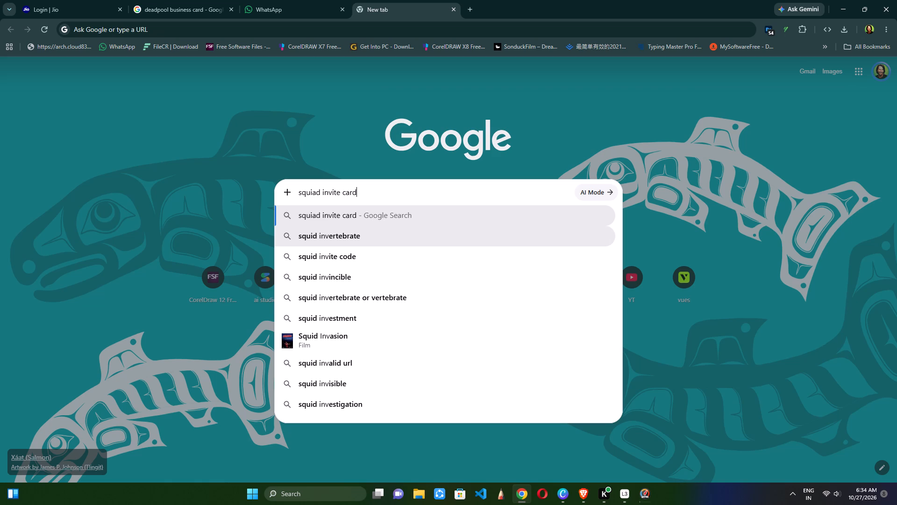
key(Return)
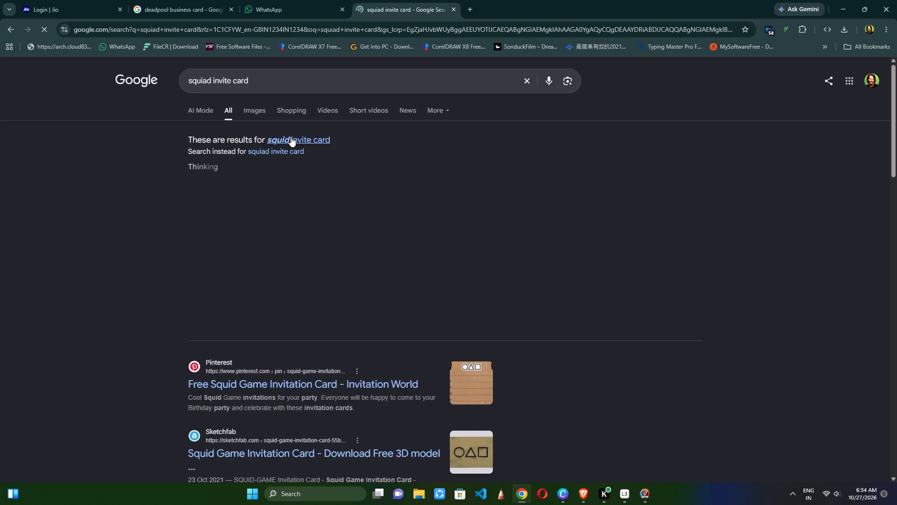
click(291, 138)
click(255, 110)
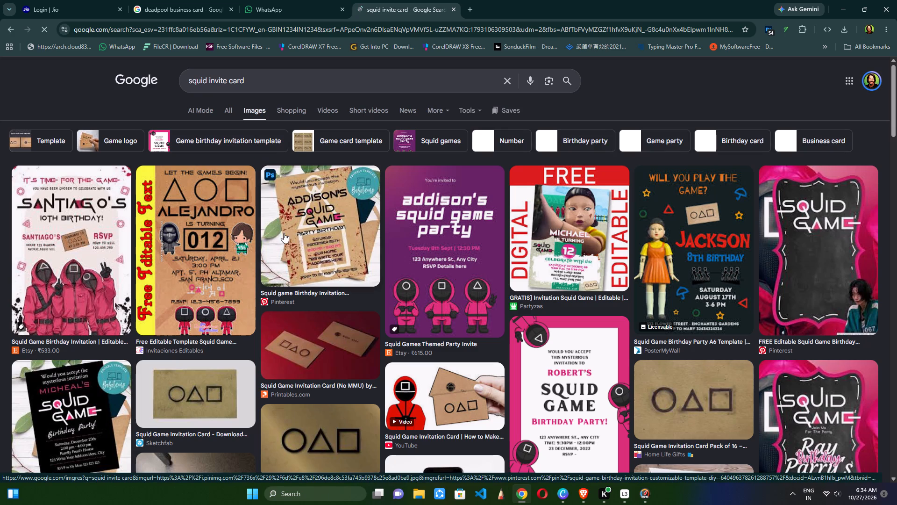
Look through the squid invite card images for wording and layout ideas for the business card.
scroll(293, 262, down, 2)
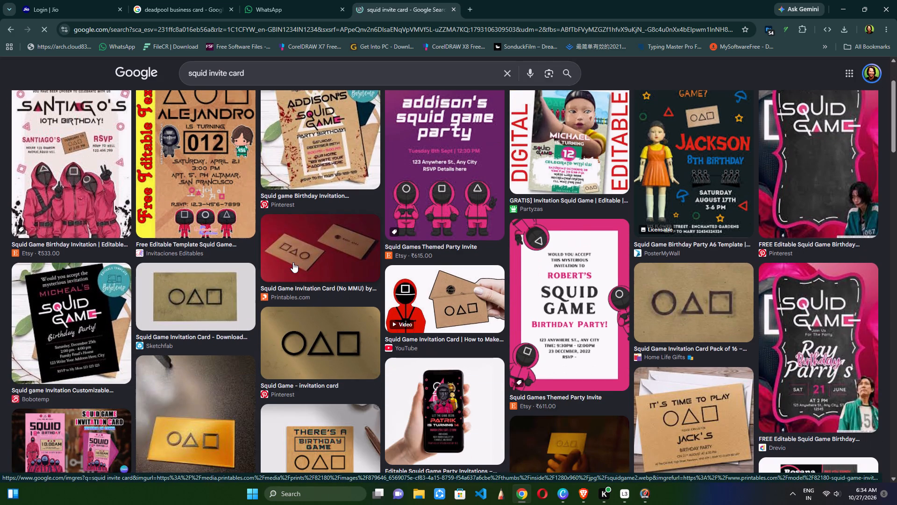
scroll(293, 262, down, 3)
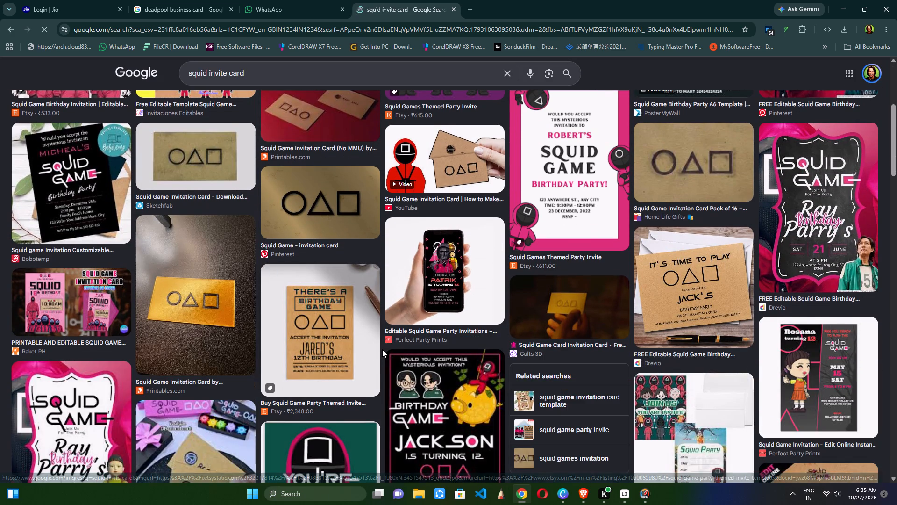
scroll(381, 351, down, 3)
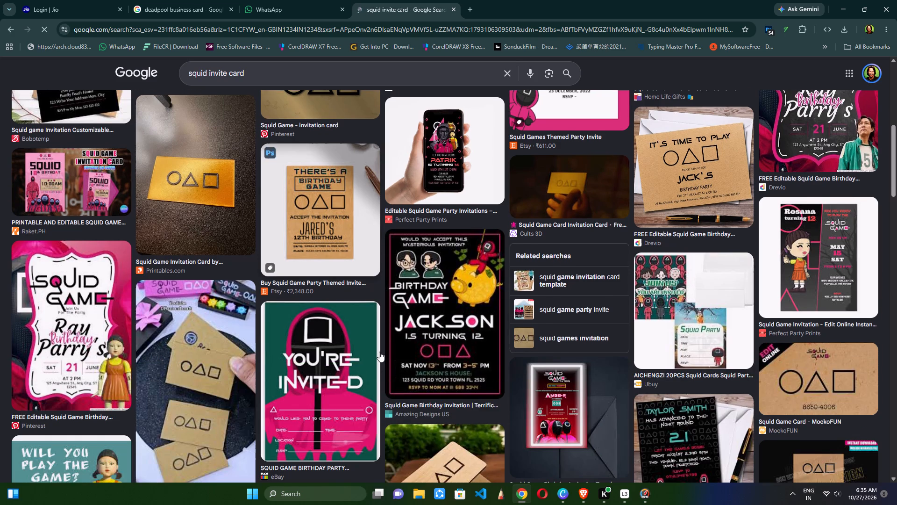
scroll(378, 353, down, 8)
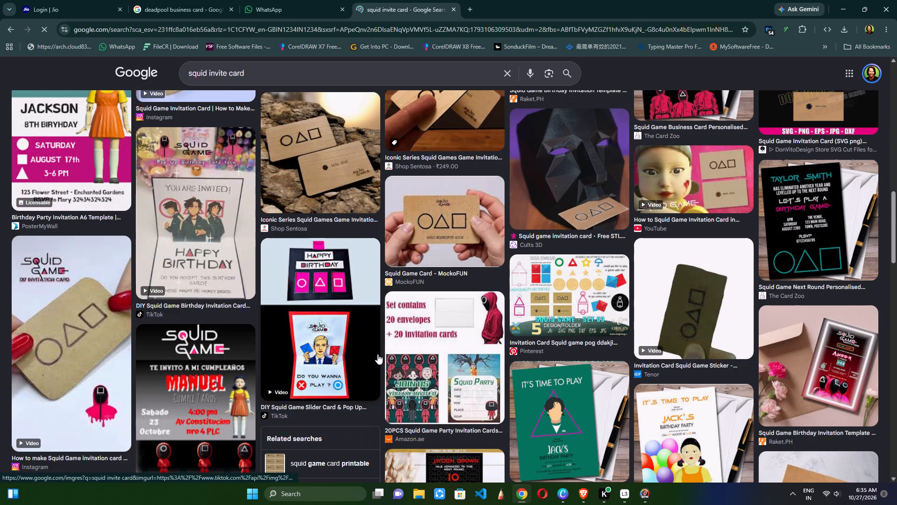
scroll(377, 354, down, 1)
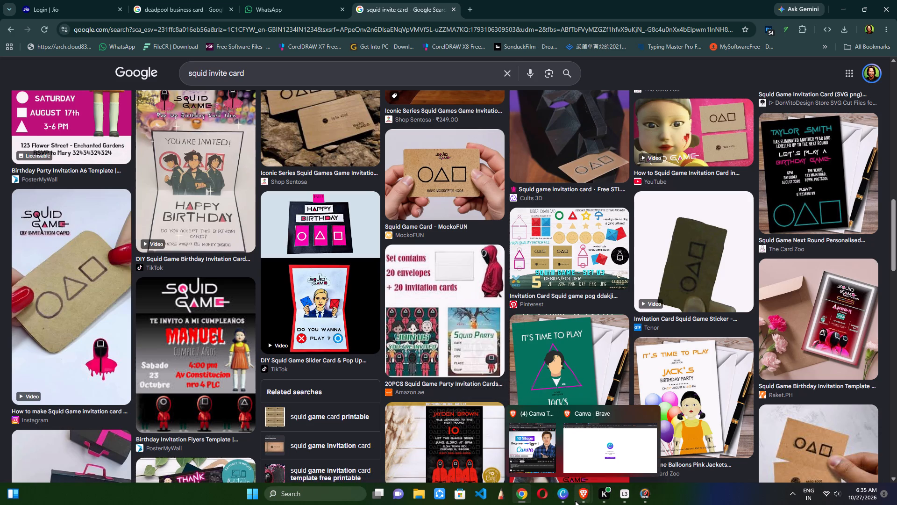
Switch to Canva, add a text box to the card and place it between the logo and the blood drops.
click(568, 452)
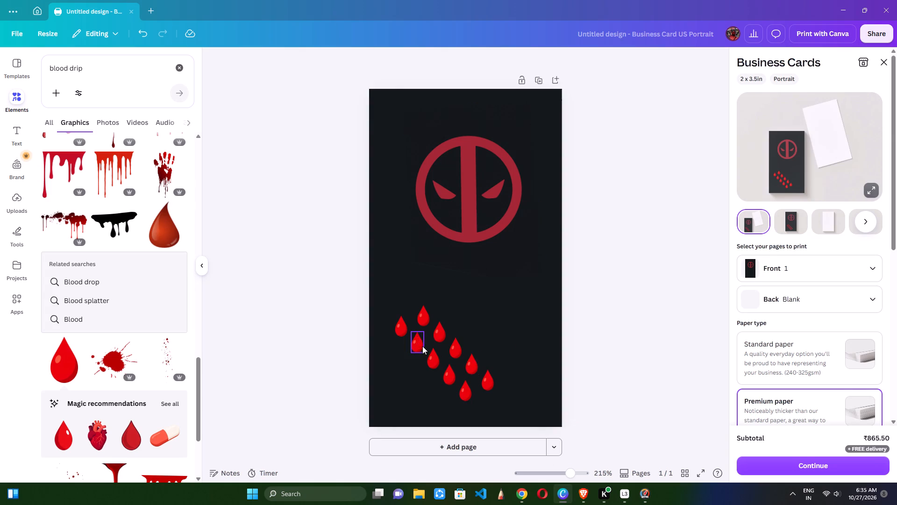
click(431, 360)
click(536, 348)
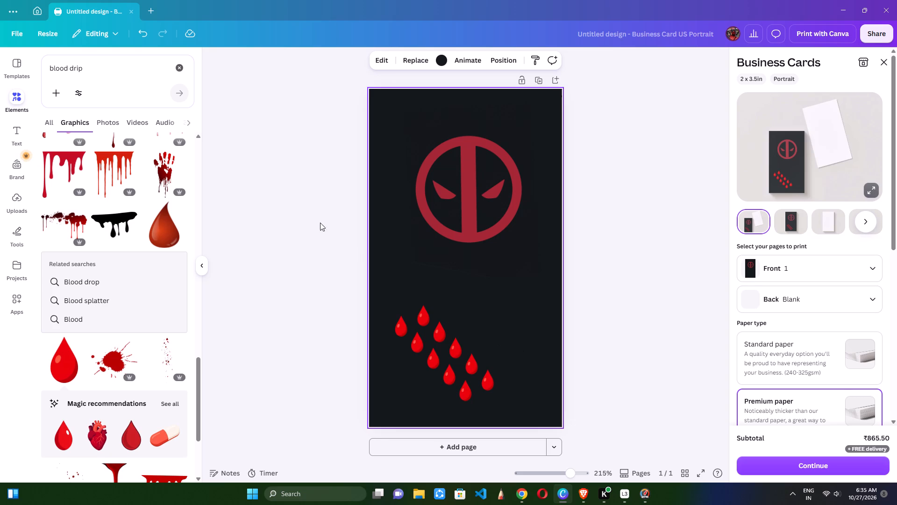
click(14, 128)
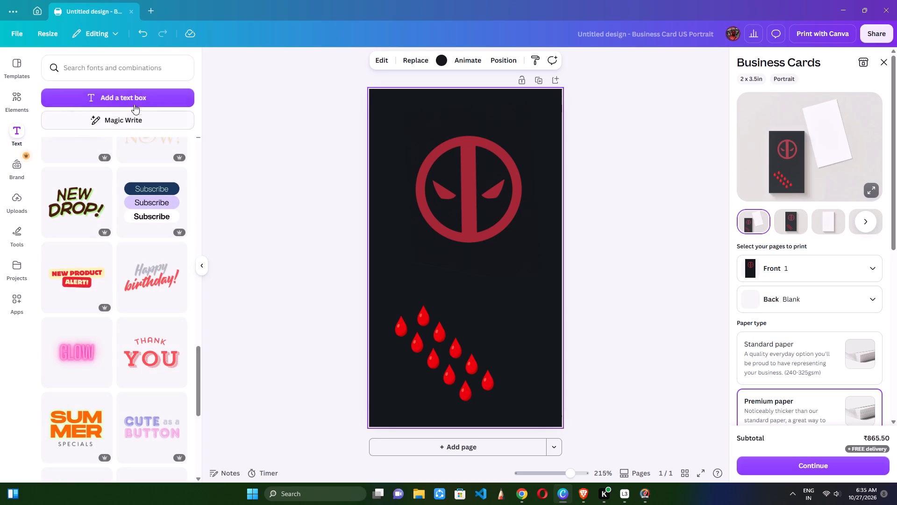
click(135, 99)
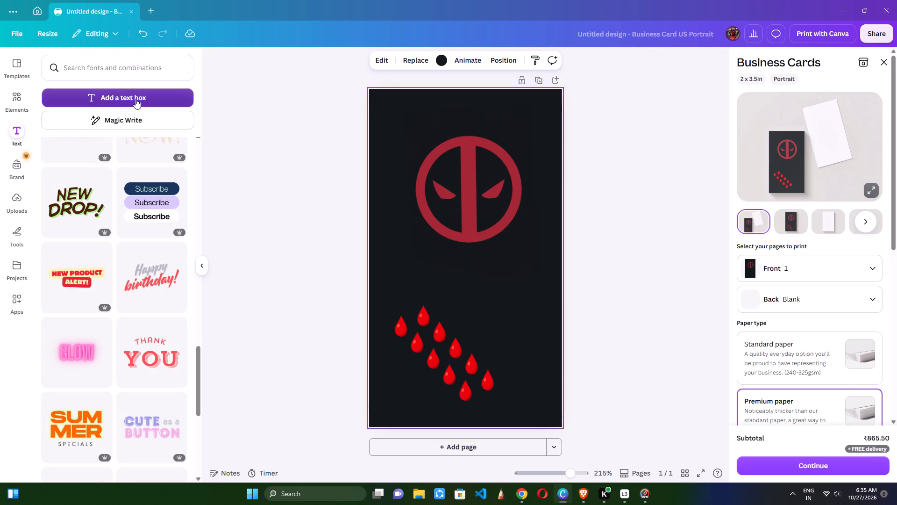
click(459, 274)
click(115, 88)
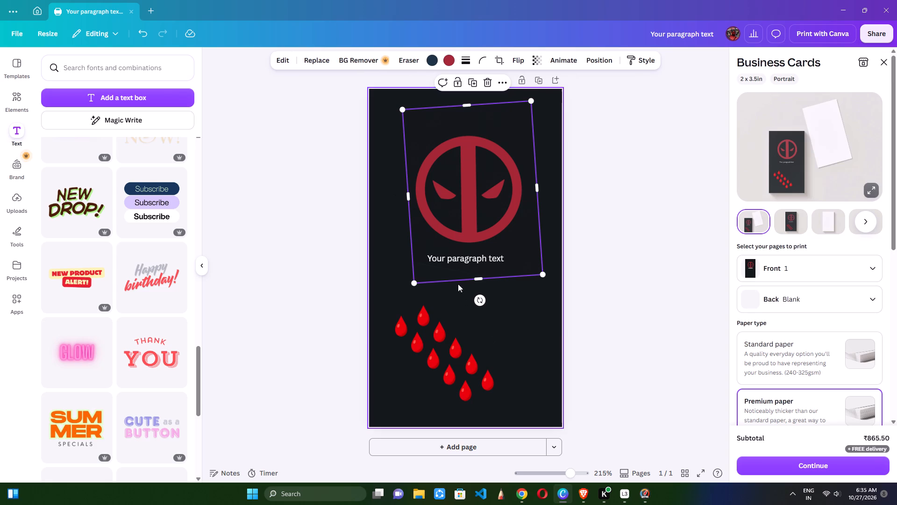
click(454, 256)
drag(454, 256, 457, 288)
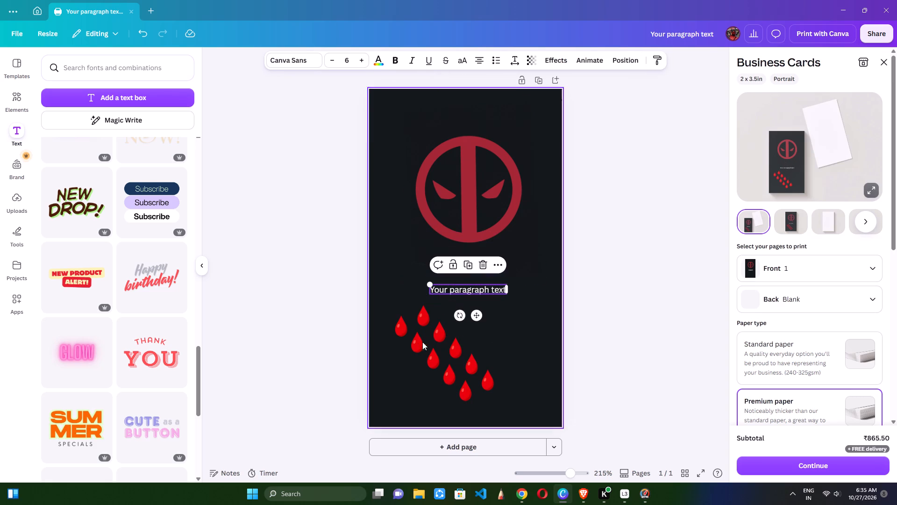
Select the five drops of the lower-left diagonal row and shrink them together into a tiny row near the card's lower-left corner.
shift+click(397, 324)
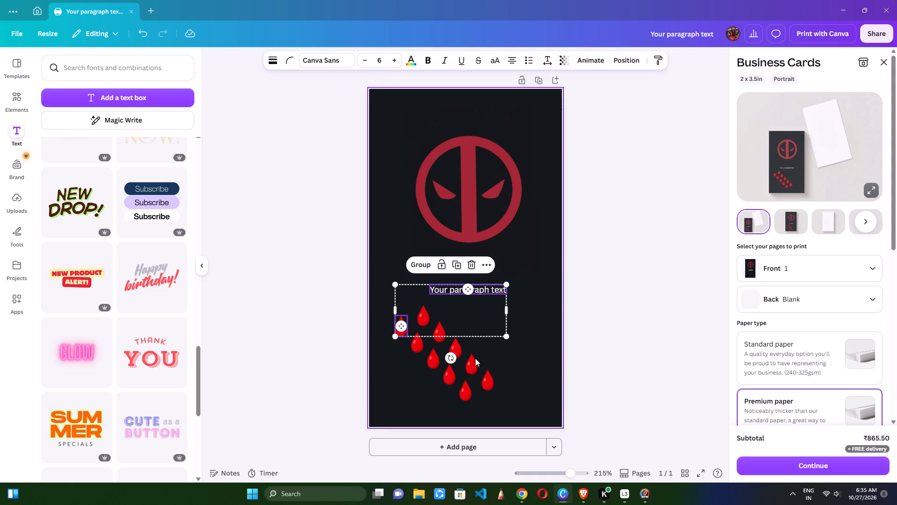
click(510, 358)
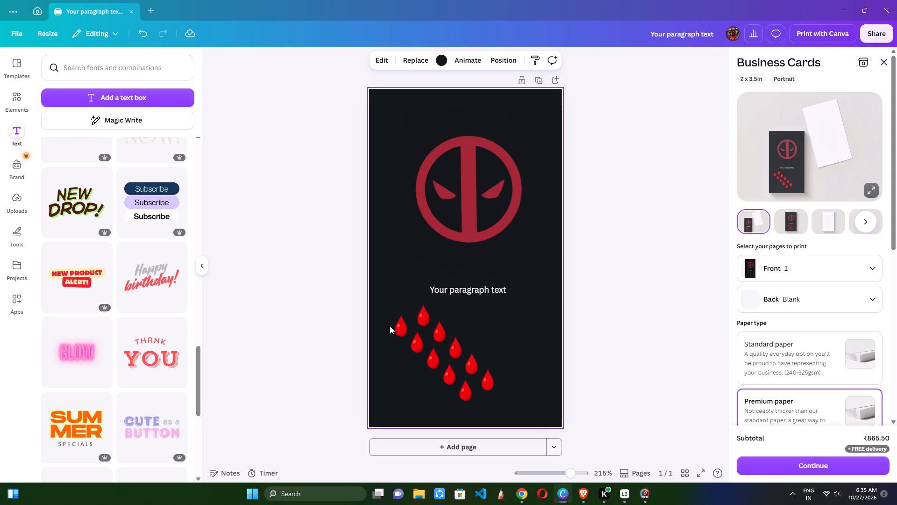
shift+click(399, 329)
shift+click(413, 340)
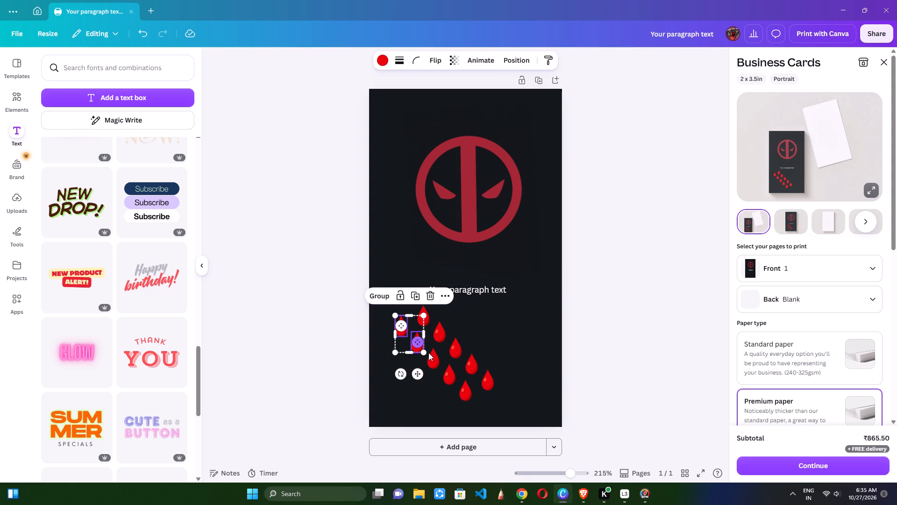
shift+click(428, 353)
shift+click(452, 376)
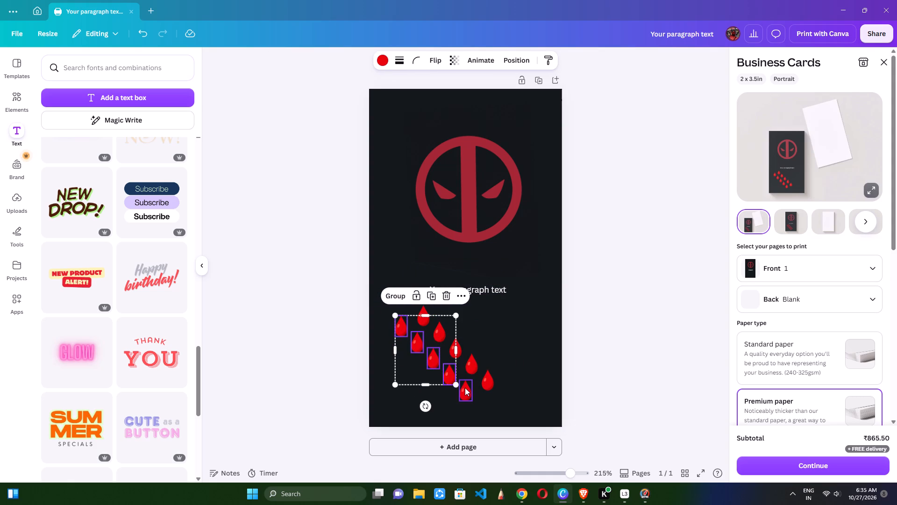
shift+click(466, 390)
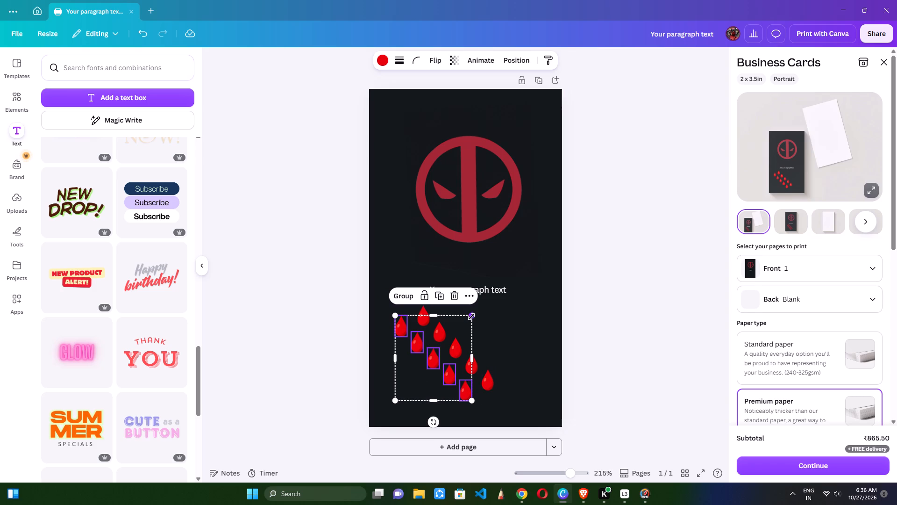
shift+drag(471, 316, 428, 374)
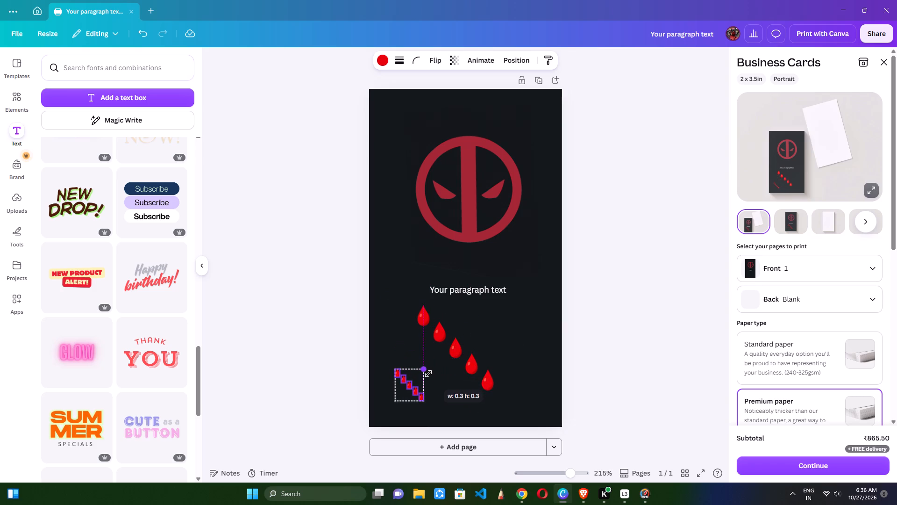
shift+drag(428, 374, 423, 383)
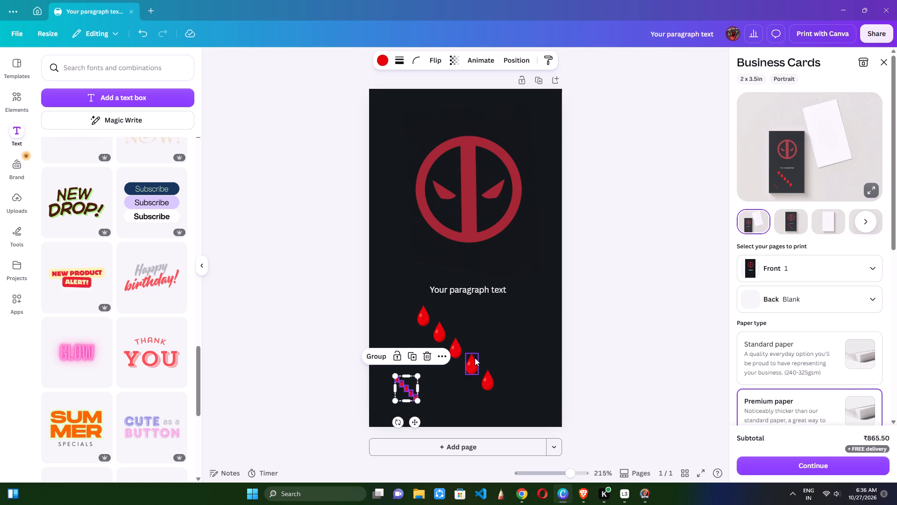
Select the five drops of the remaining large diagonal row and shrink them together to about 0.3 by 0.3 in, beside the tiny row.
shift+click(426, 318)
click(477, 339)
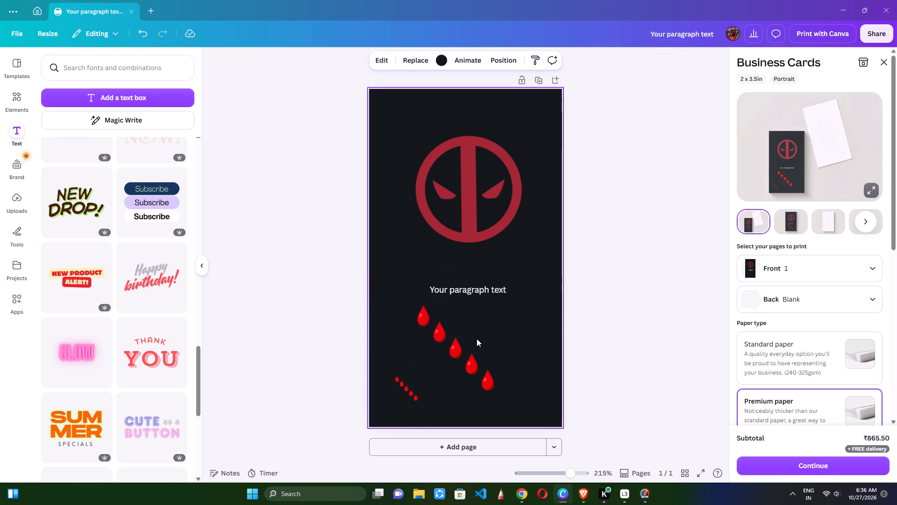
shift+click(425, 317)
shift+click(442, 331)
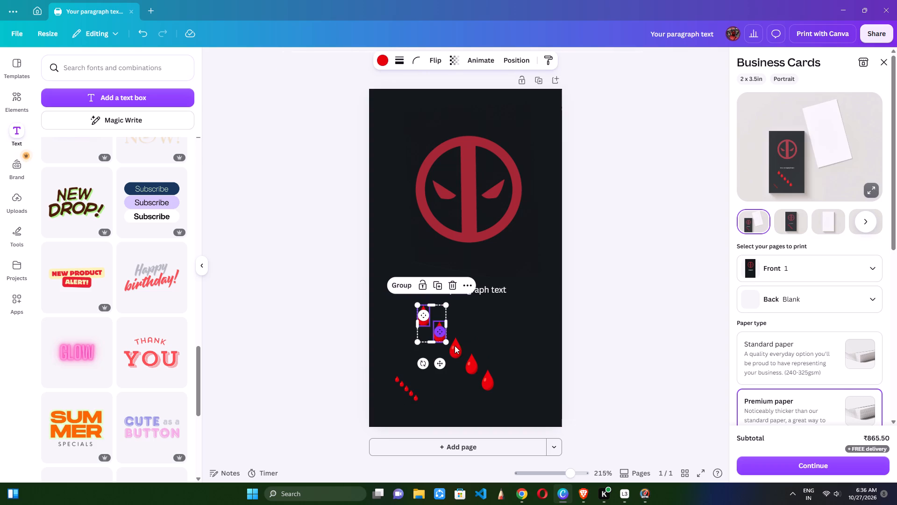
shift+click(459, 347)
shift+click(474, 362)
shift+click(487, 375)
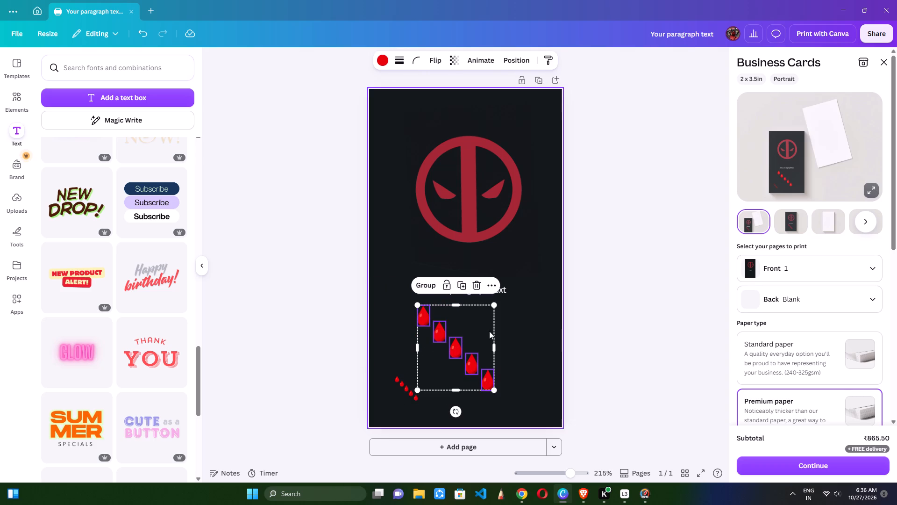
shift+drag(495, 304, 439, 361)
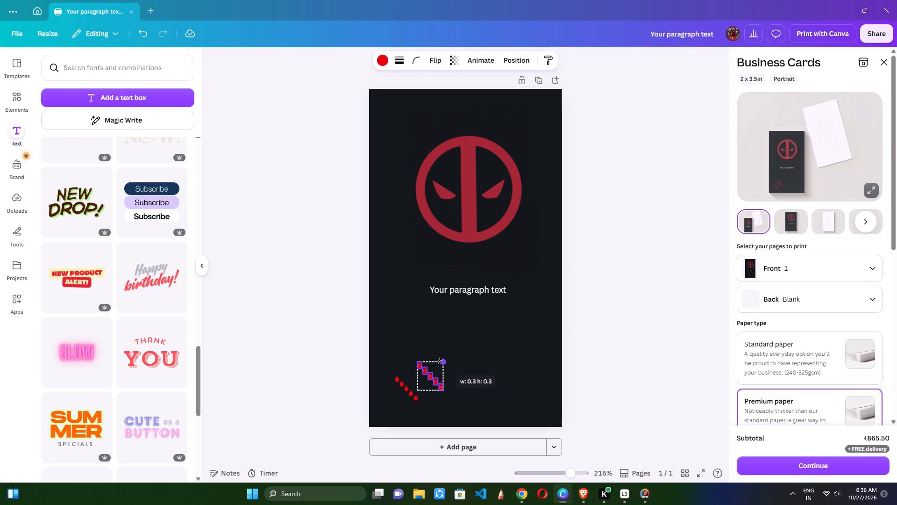
shift+drag(439, 361, 439, 361)
click(501, 362)
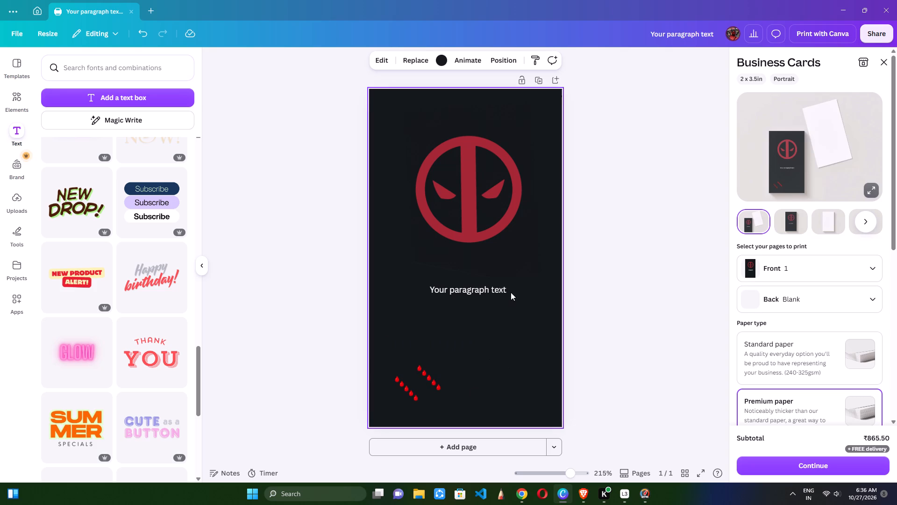
Replace the placeholder text below the logo with "IT's Time to Play", checking the squid invite card images for wording.
click(485, 291)
click(485, 291)
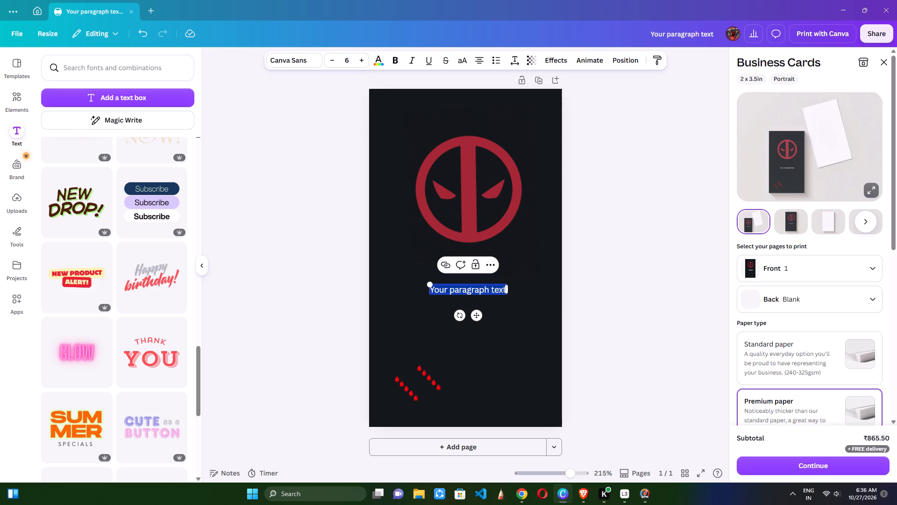
text(IT)
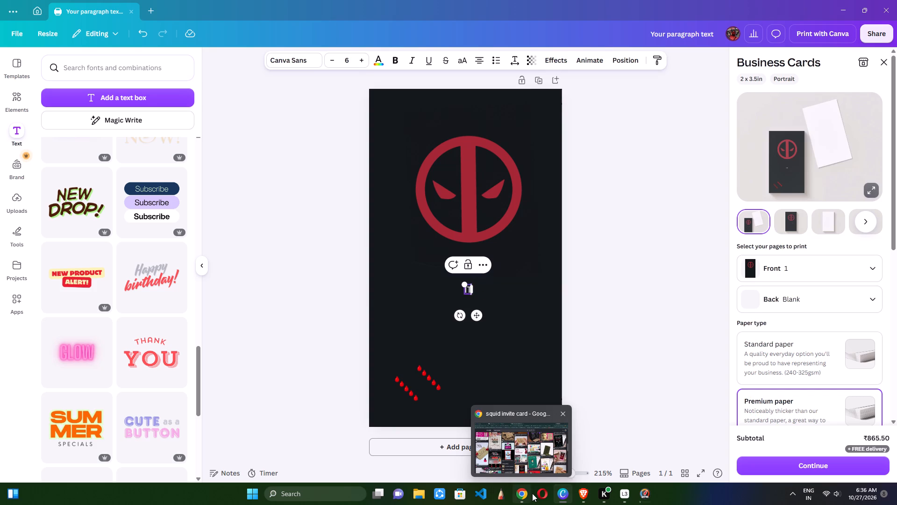
click(533, 461)
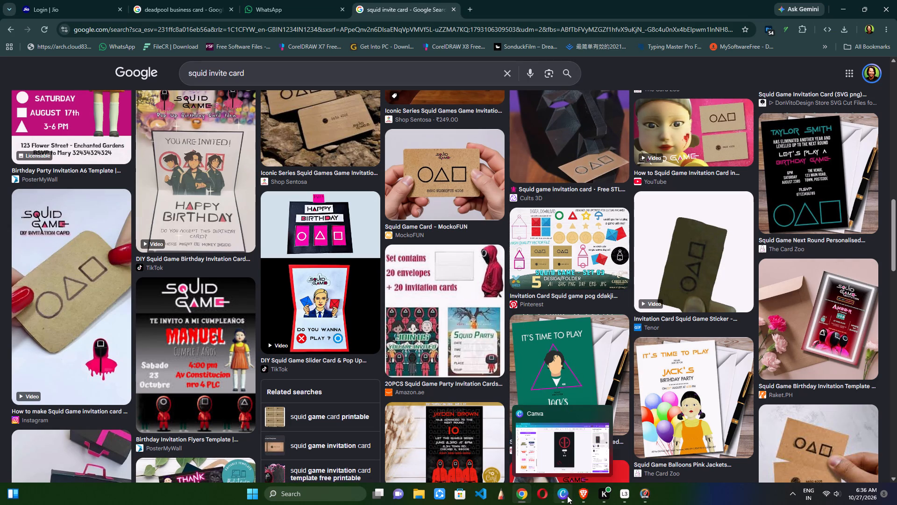
click(564, 449)
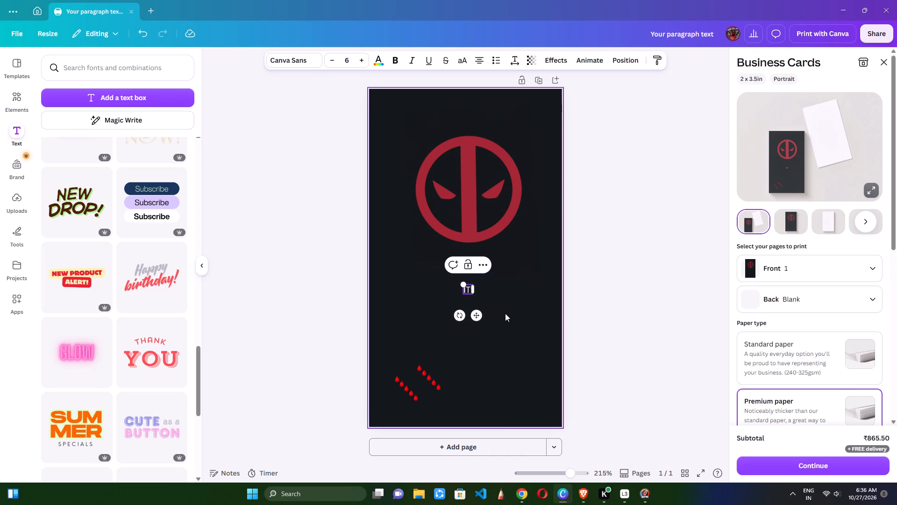
text(s)
key(space)
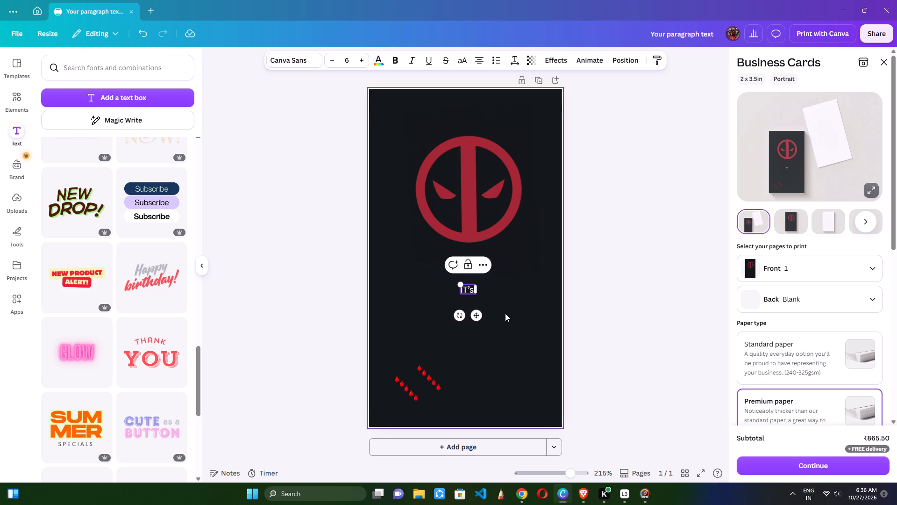
text(ti)
key(BackSpace)
key(BackSpace)
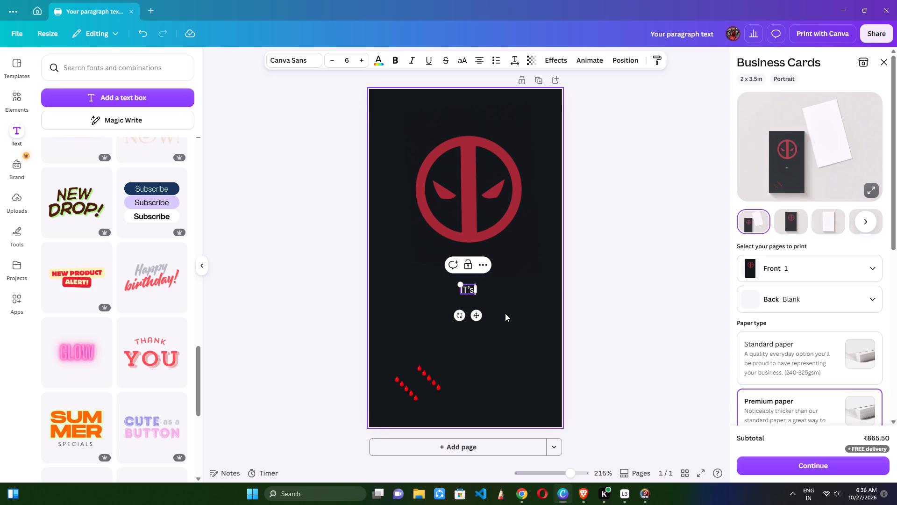
text(ime)
key(space)
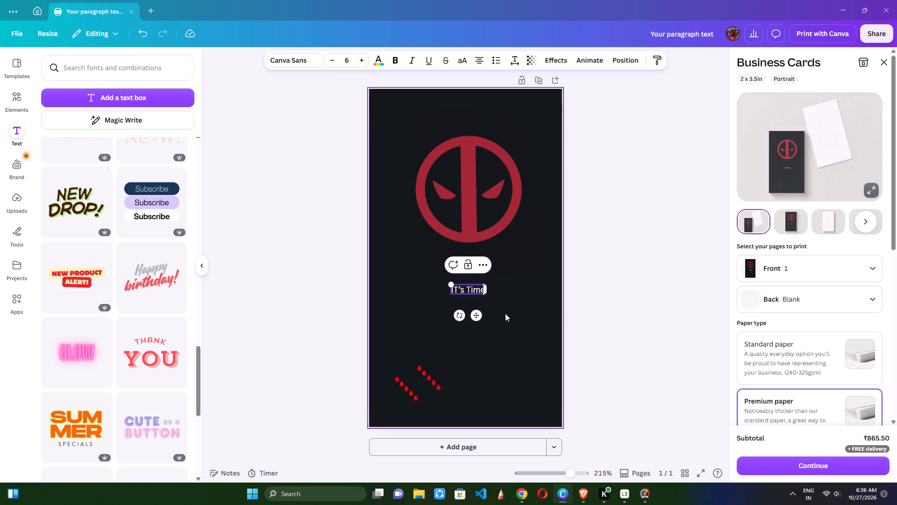
text(tp)
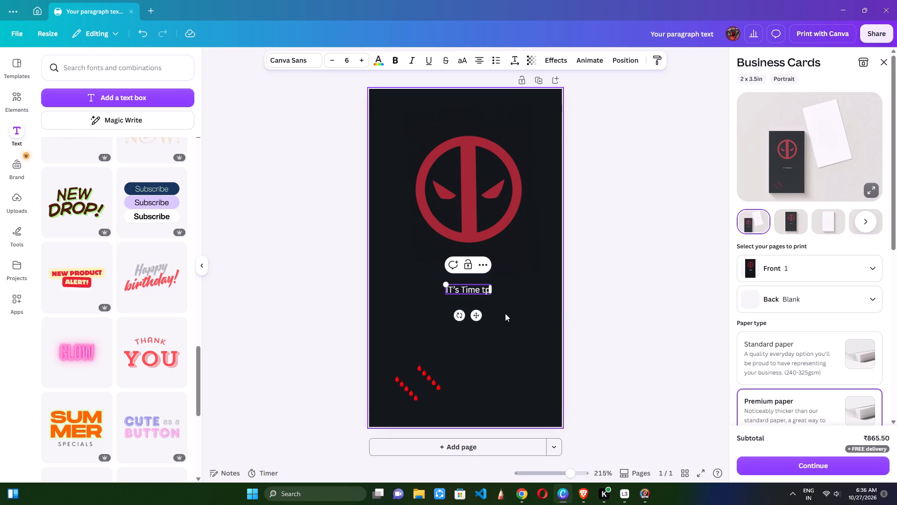
key(BackSpace)
text(o)
key(space)
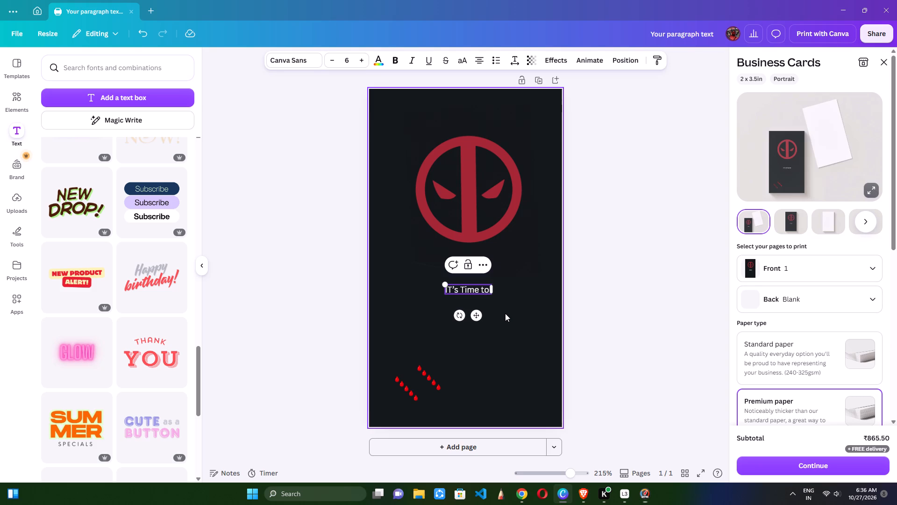
text(PL)
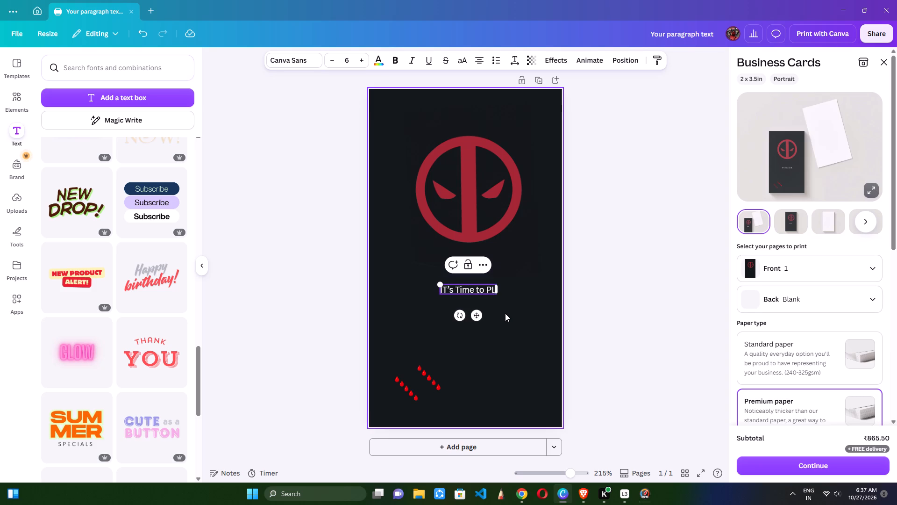
text(lay)
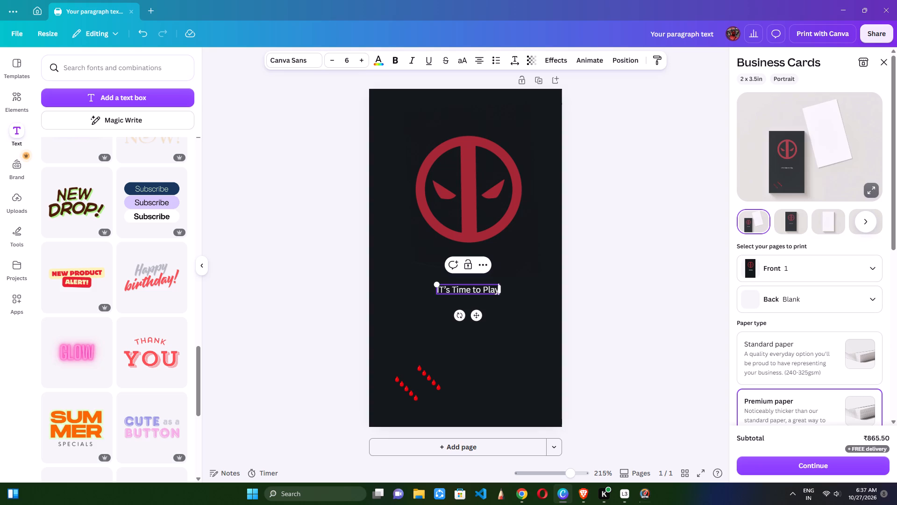
Enlarge the "IT's Time to Play" line to font size 17.5 so it spans nearly the full card width.
drag(498, 295, 518, 309)
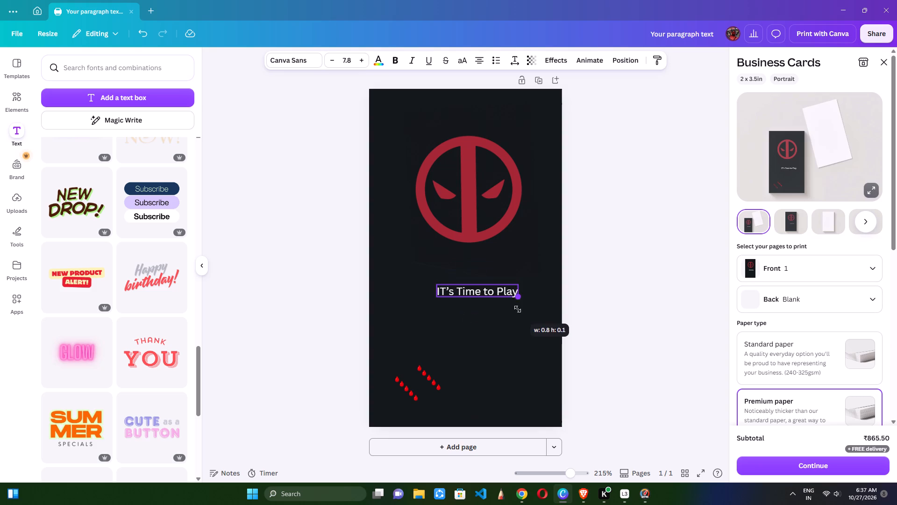
drag(518, 309, 518, 310)
drag(439, 285, 424, 288)
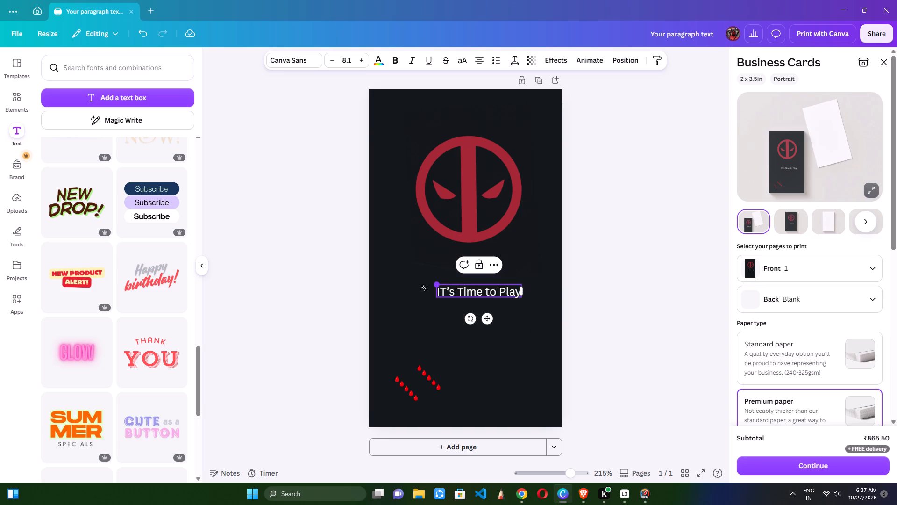
drag(424, 288, 375, 296)
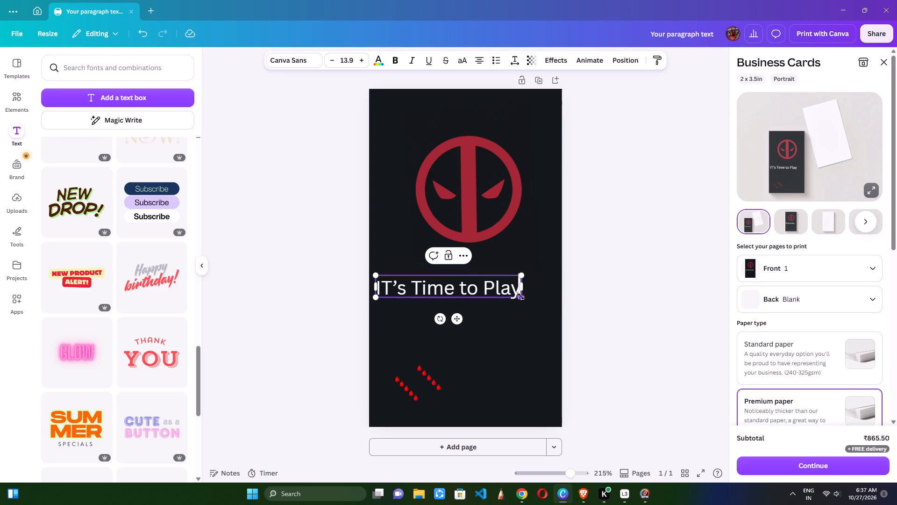
drag(521, 296, 557, 309)
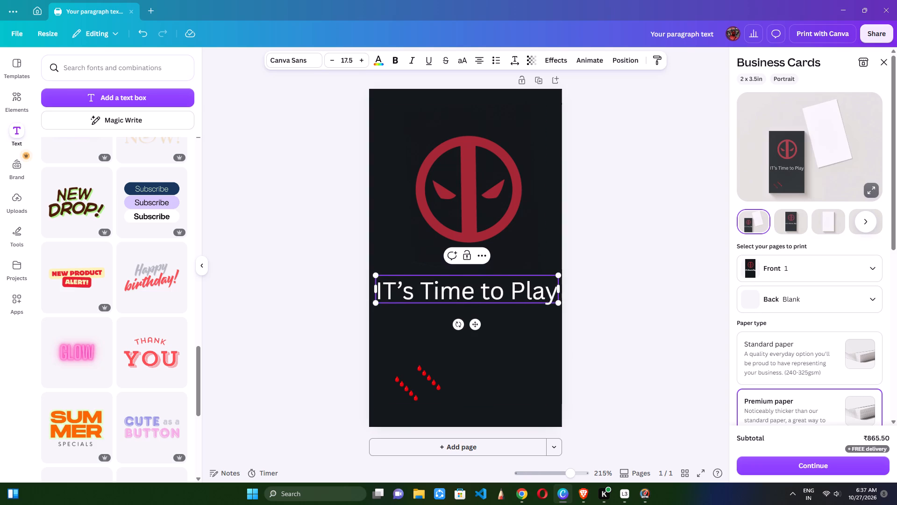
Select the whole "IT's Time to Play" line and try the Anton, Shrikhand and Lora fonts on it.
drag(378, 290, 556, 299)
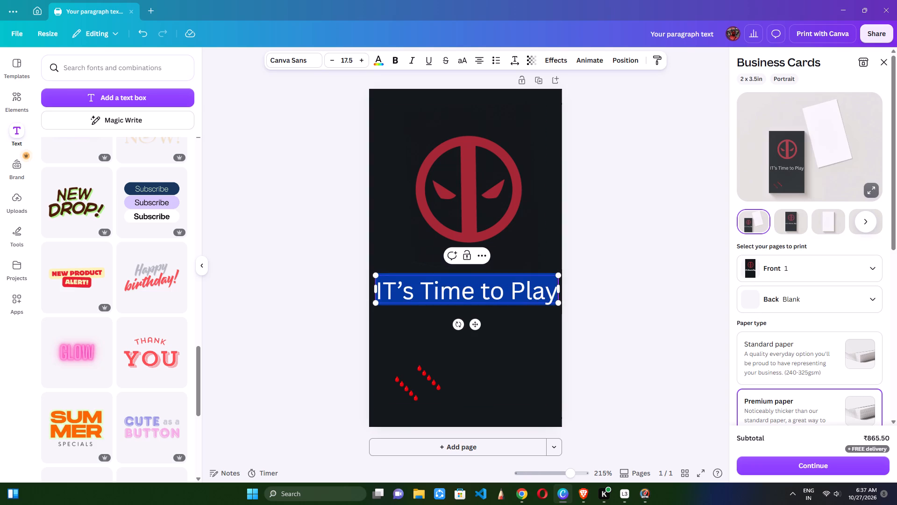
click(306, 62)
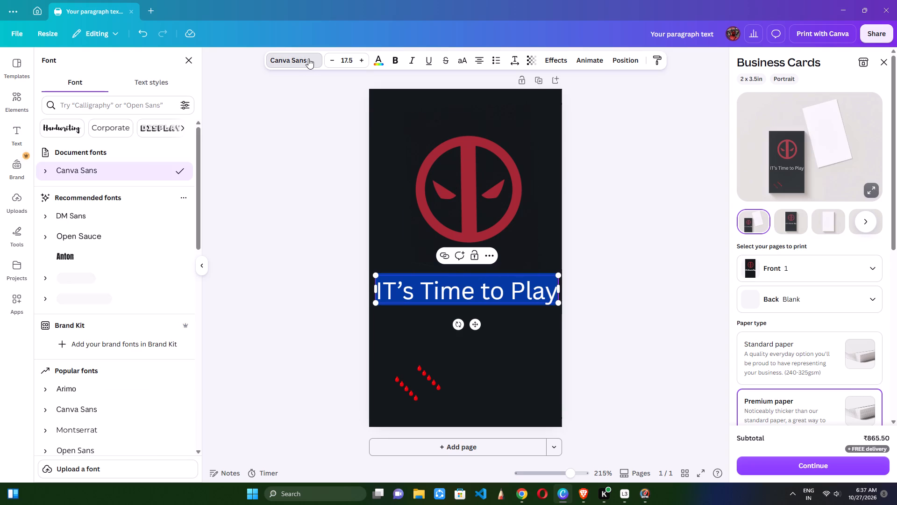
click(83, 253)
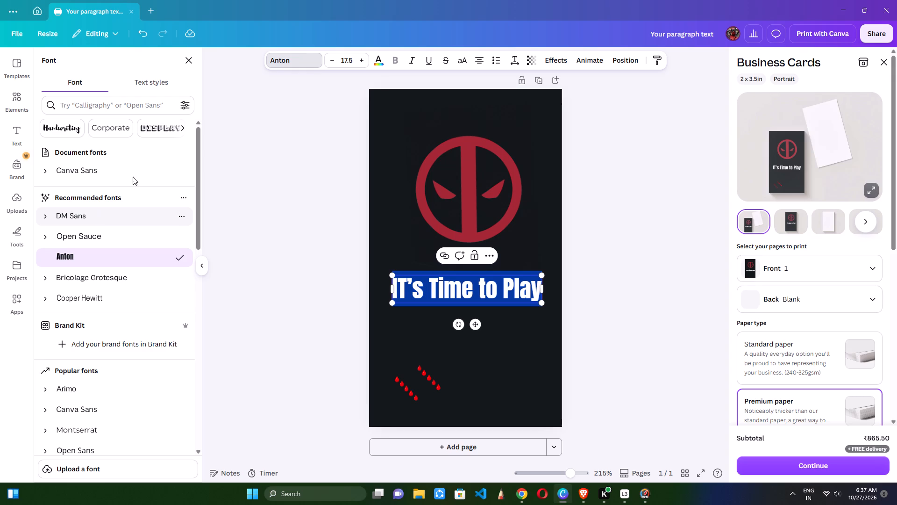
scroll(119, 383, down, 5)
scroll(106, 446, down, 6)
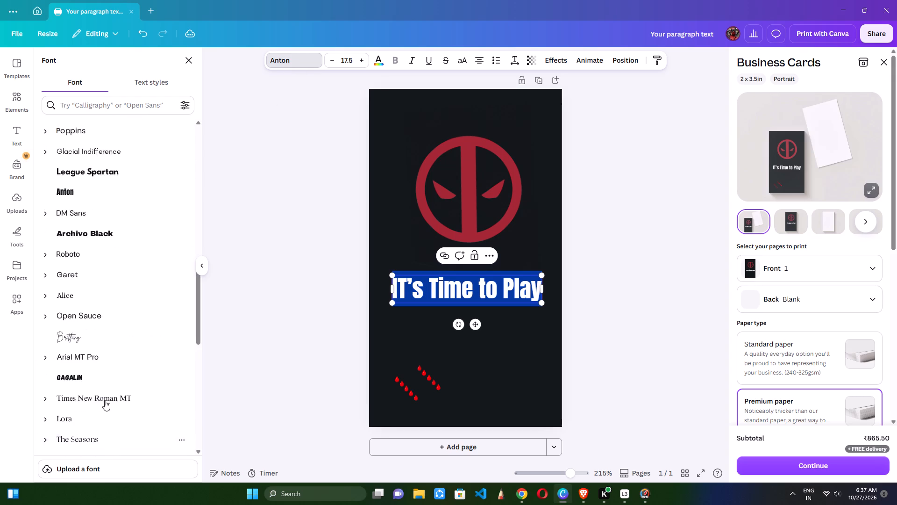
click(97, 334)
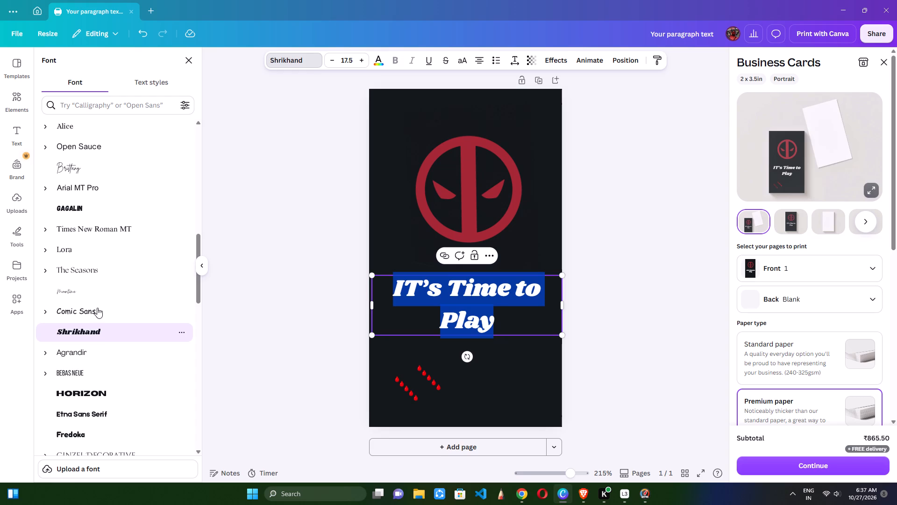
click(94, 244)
Try Brick Sans and Advetime on the "IT's Time to Play" line, and set its font to Architype Aubette.
scroll(104, 248, down, 4)
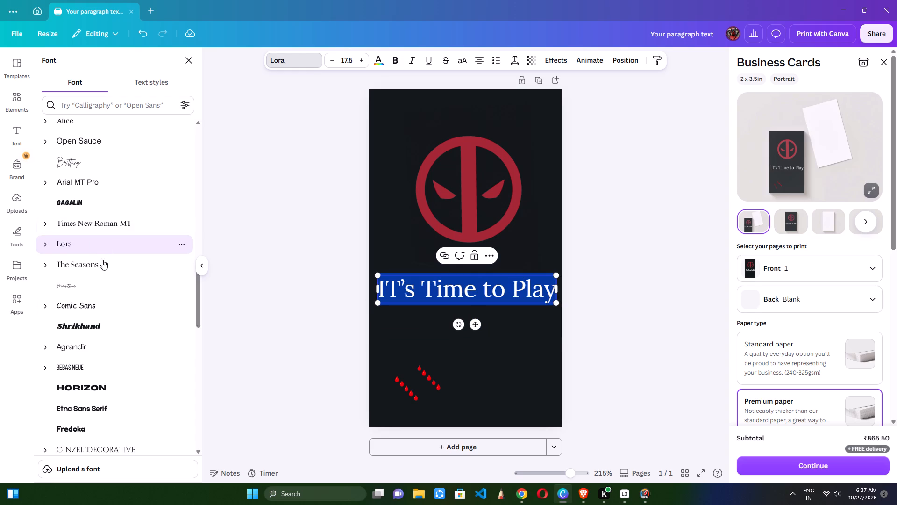
scroll(102, 260, down, 2)
scroll(98, 317, down, 4)
scroll(97, 320, up, 1)
scroll(97, 320, down, 1)
scroll(97, 361, down, 7)
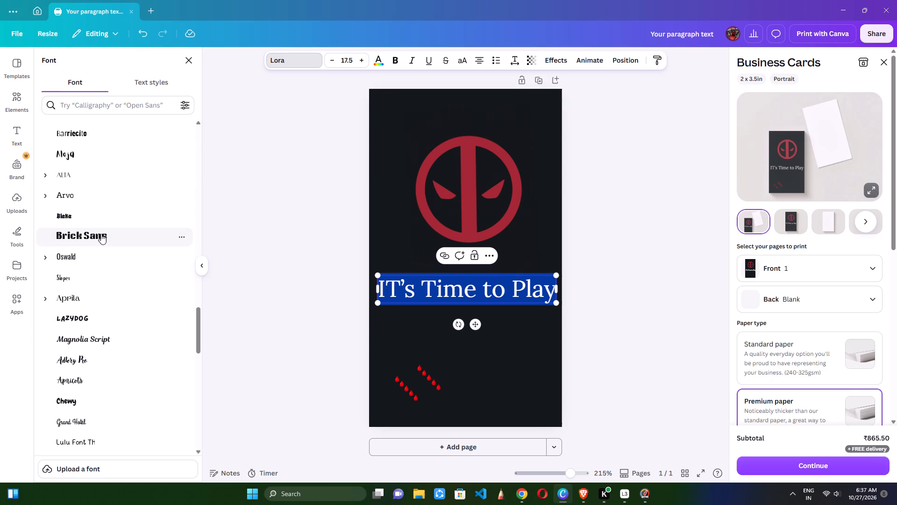
click(101, 234)
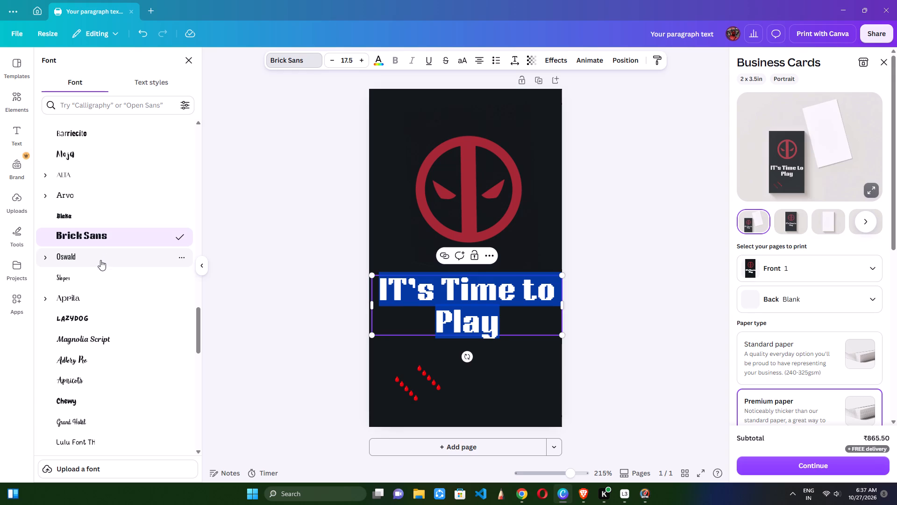
scroll(104, 337, down, 6)
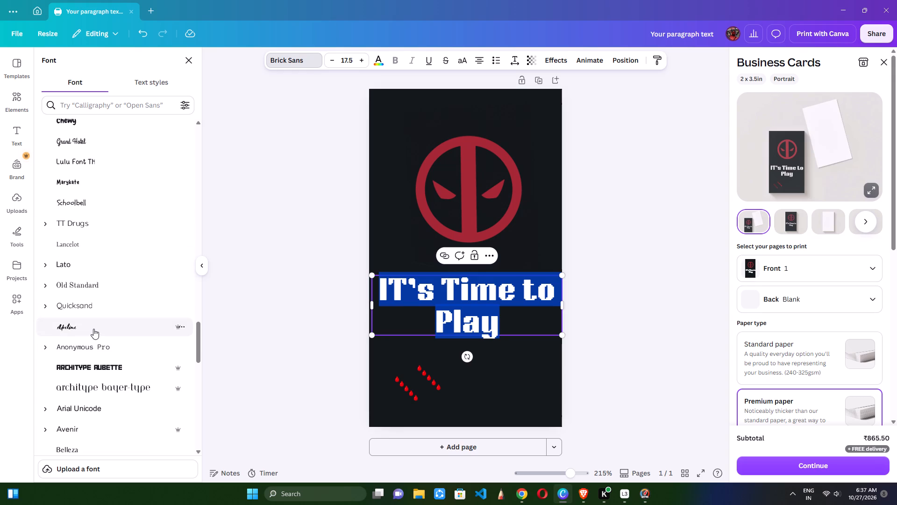
click(93, 329)
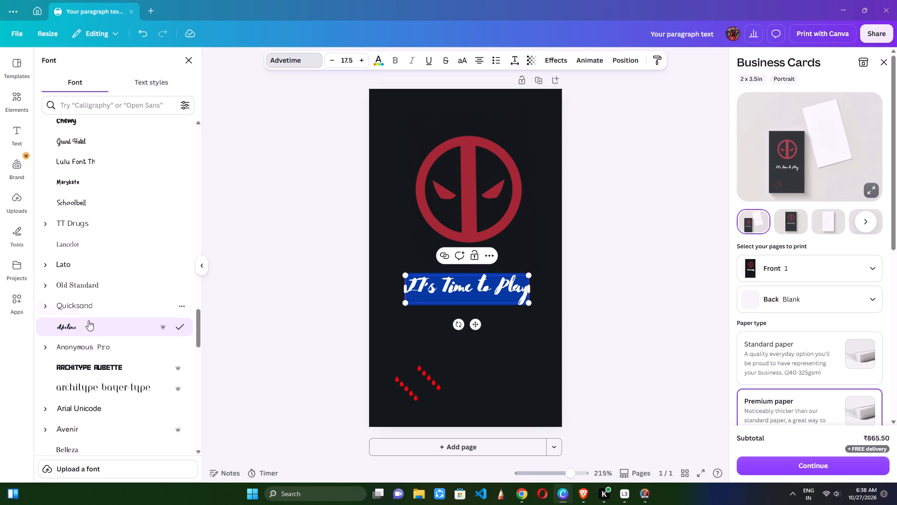
click(87, 371)
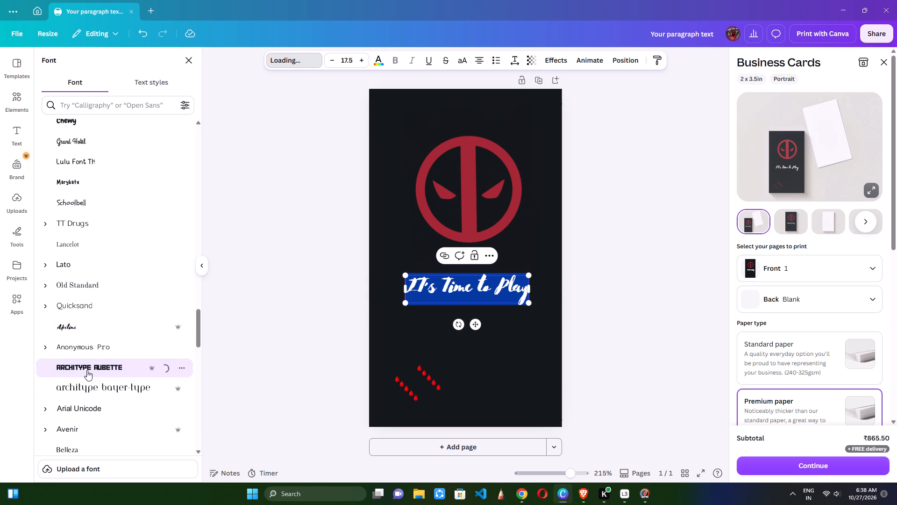
click(519, 389)
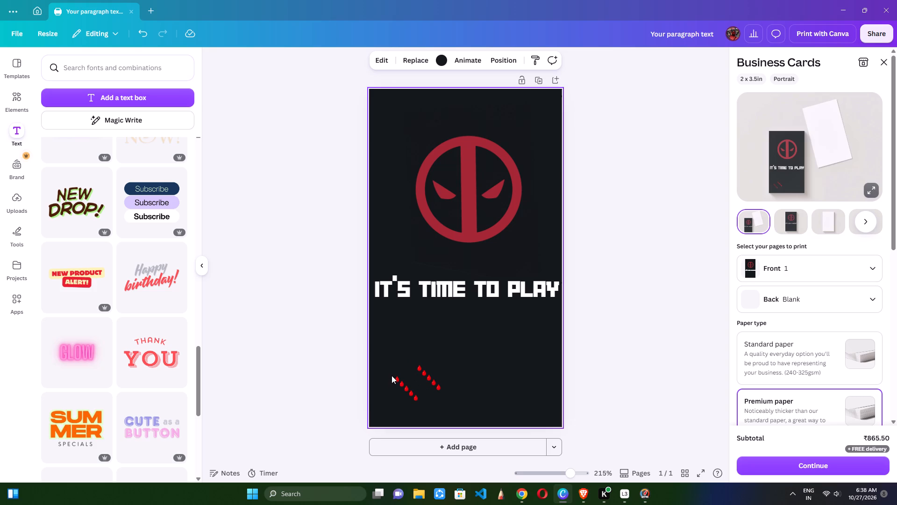
Delete both diagonal rows of blood drops from the lower part of the card.
shift+drag(391, 375, 464, 406)
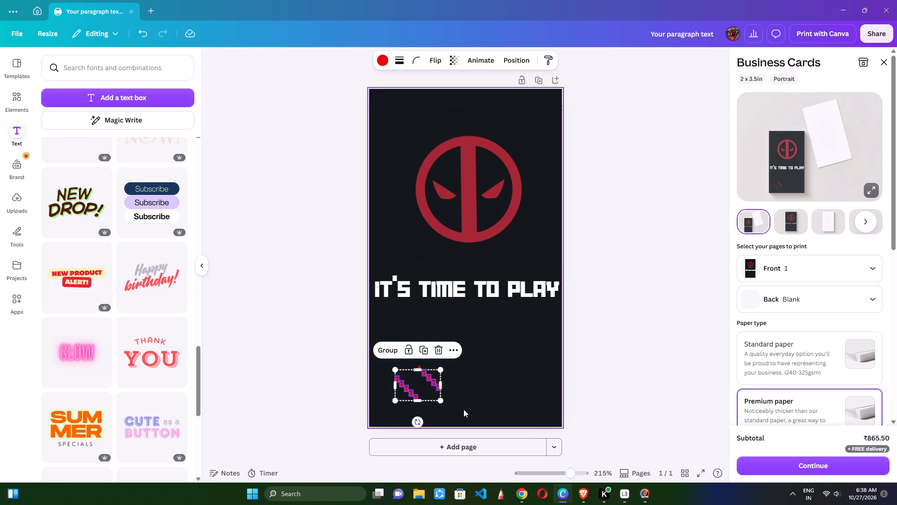
click(434, 345)
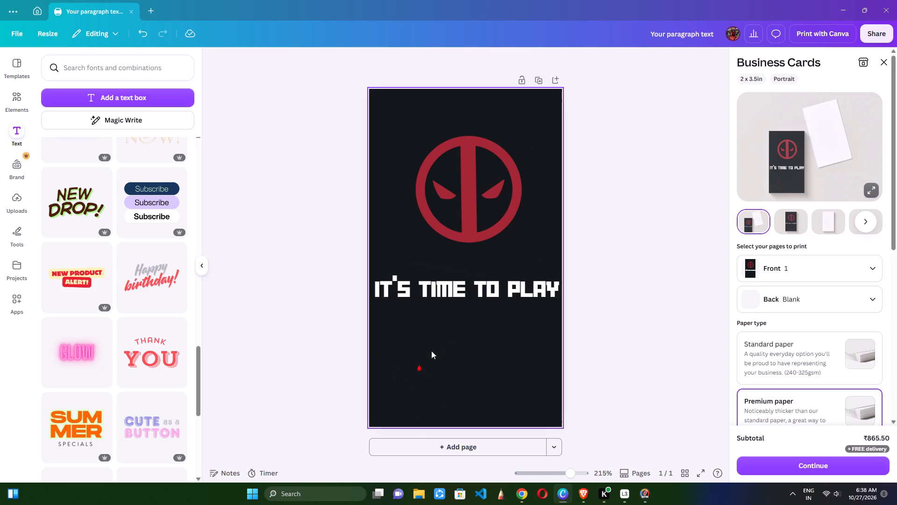
click(415, 365)
click(419, 368)
click(435, 347)
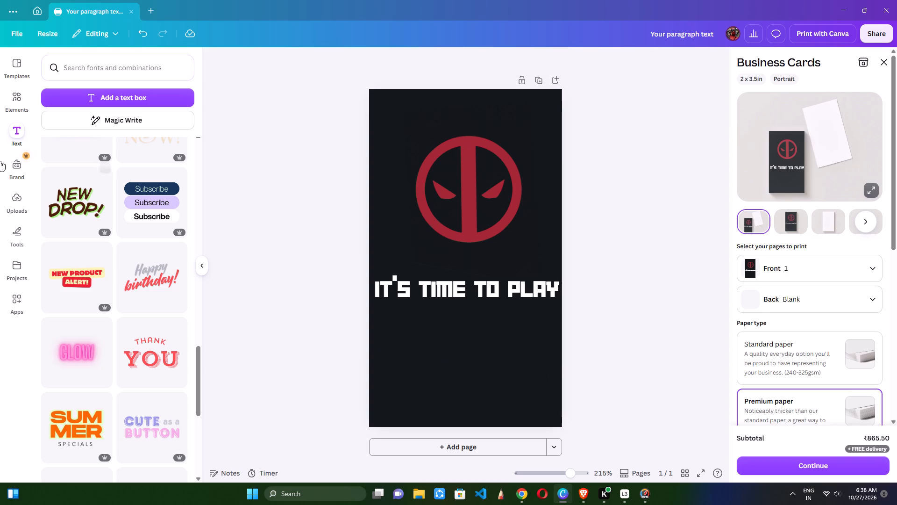
Add a new text box to the card reading "user".
click(100, 100)
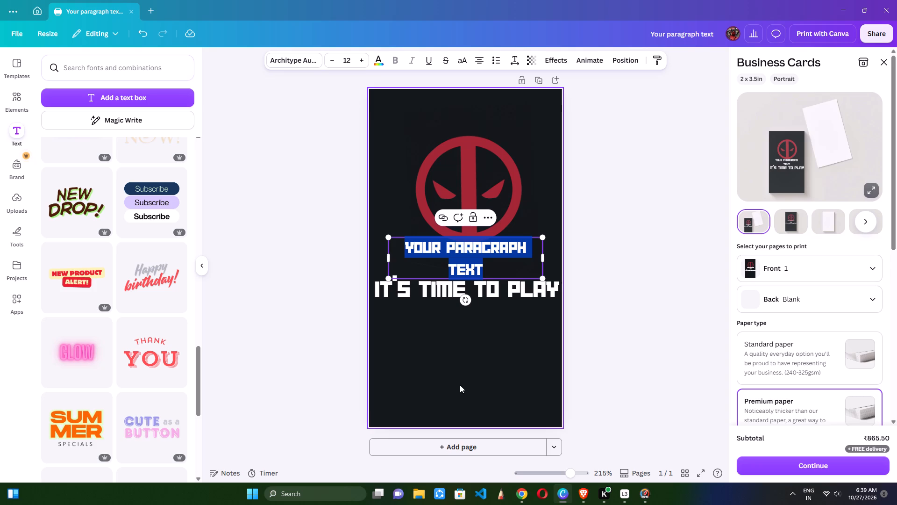
text(use)
key(r)
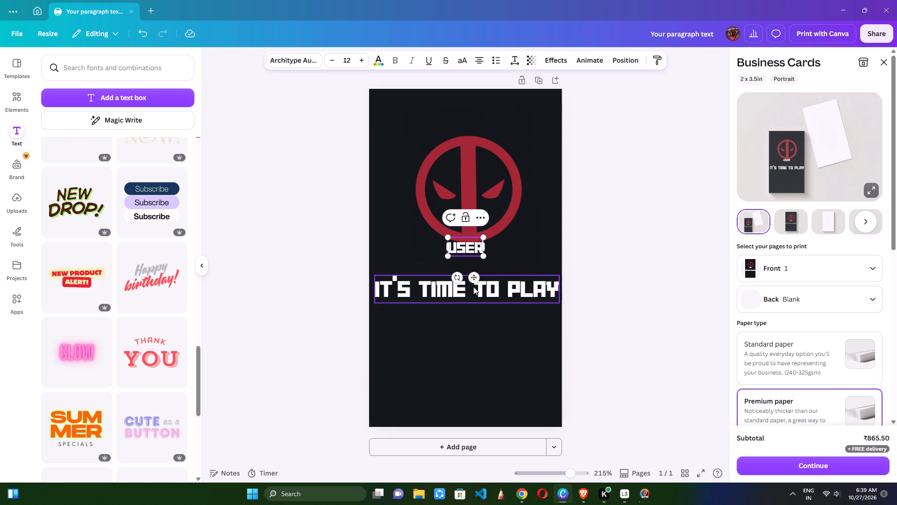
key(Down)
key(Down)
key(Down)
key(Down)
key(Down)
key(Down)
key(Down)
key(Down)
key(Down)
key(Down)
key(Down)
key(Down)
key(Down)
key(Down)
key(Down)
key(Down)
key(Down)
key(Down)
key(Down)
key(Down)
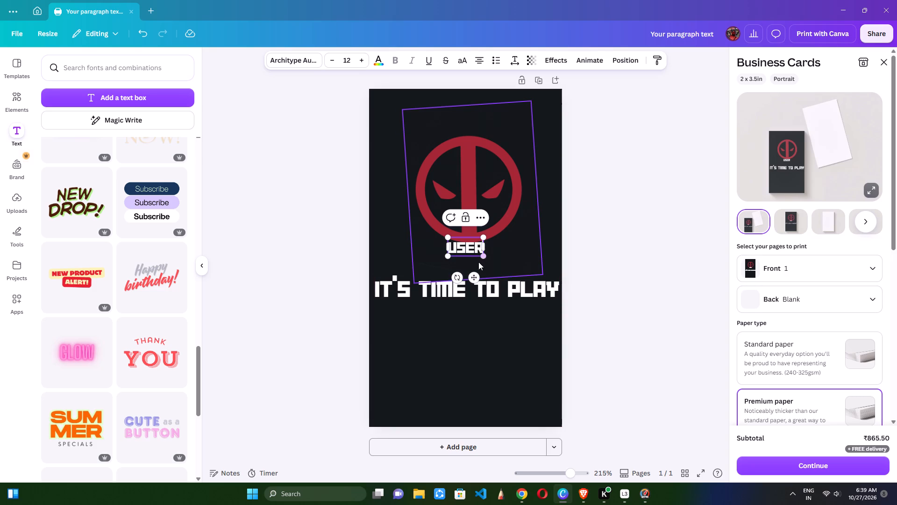
Move the "user" text below the "IT's Time to Play" line and align it with that line's left edge.
drag(470, 259, 465, 274)
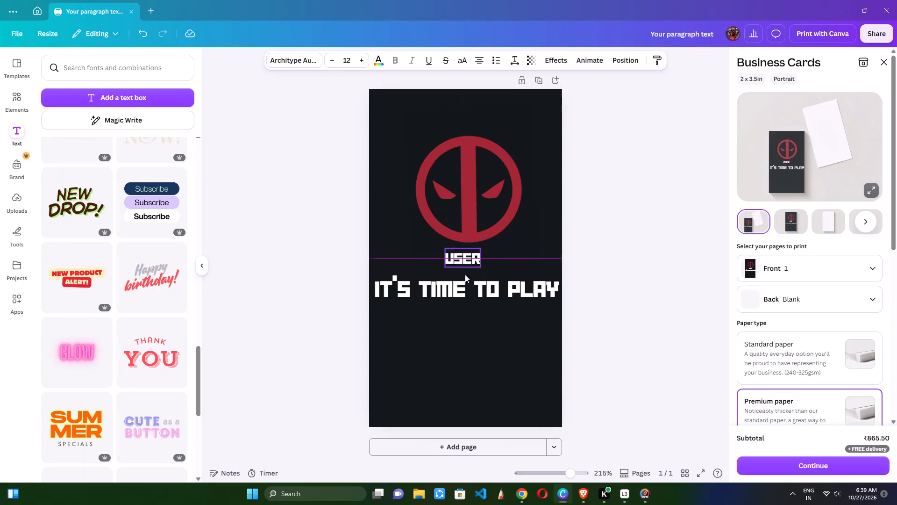
drag(465, 274, 397, 350)
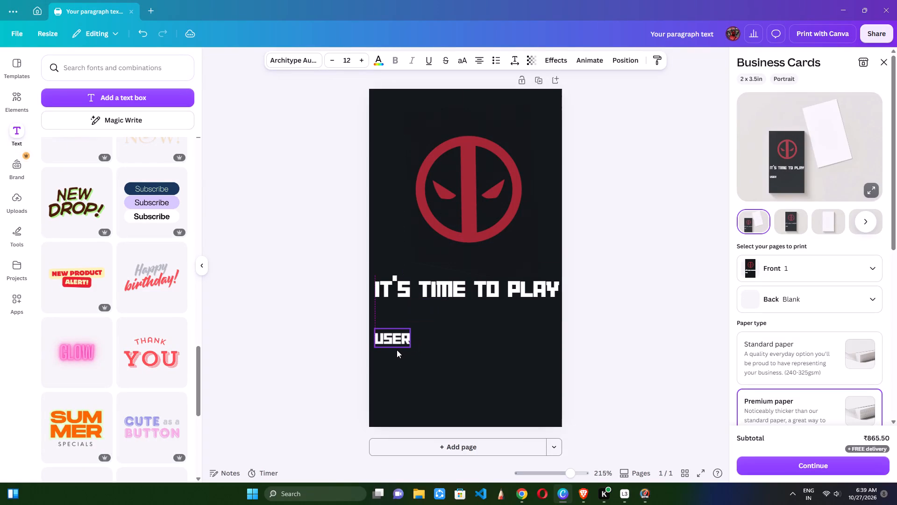
drag(397, 350, 392, 351)
click(420, 362)
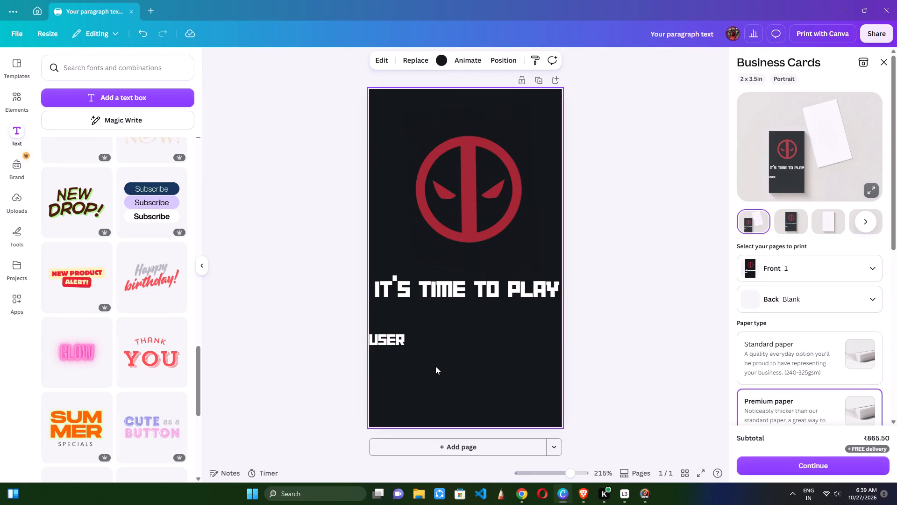
double_click(388, 343)
click(388, 343)
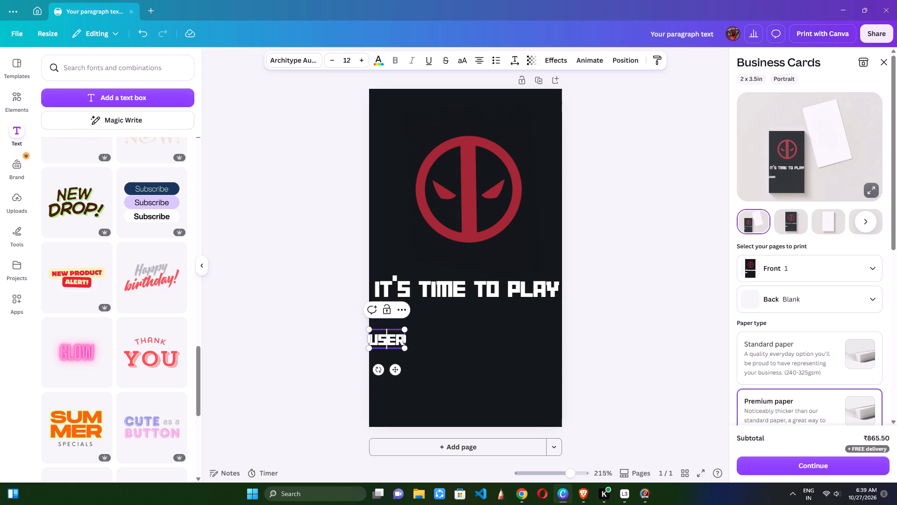
click(474, 351)
drag(392, 342, 398, 342)
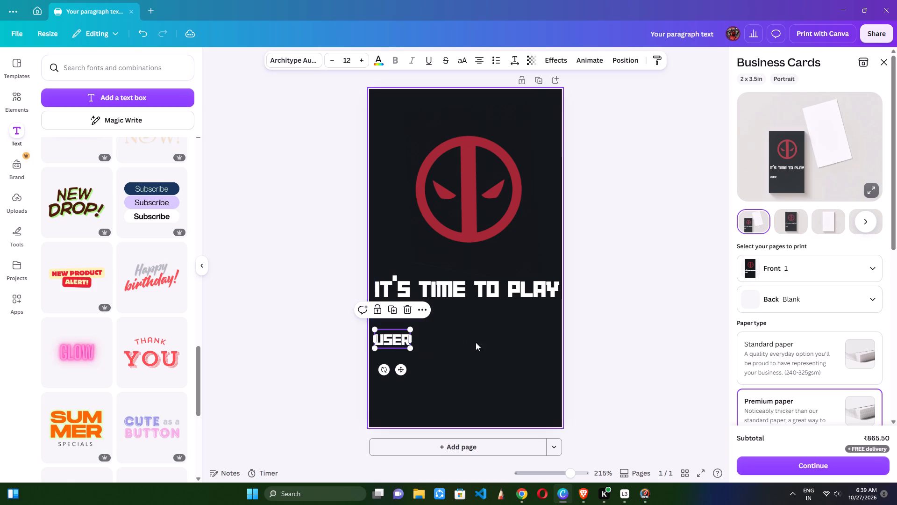
click(486, 343)
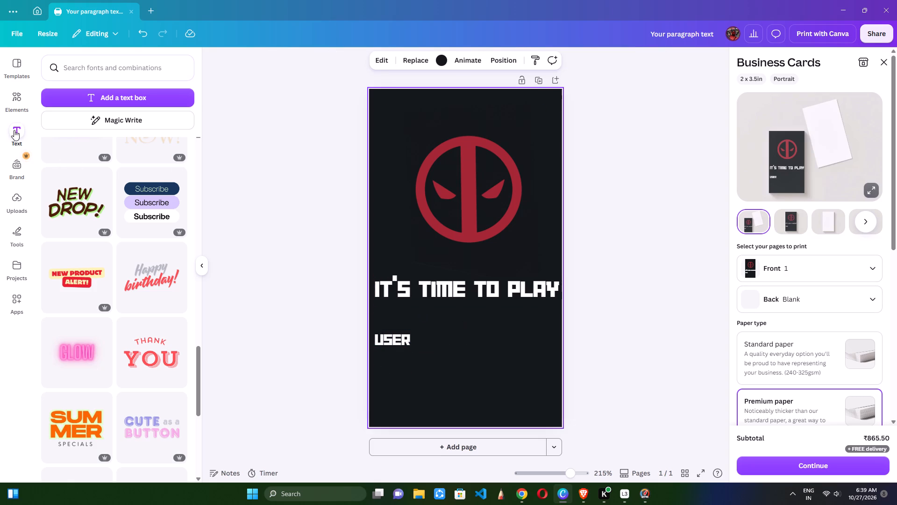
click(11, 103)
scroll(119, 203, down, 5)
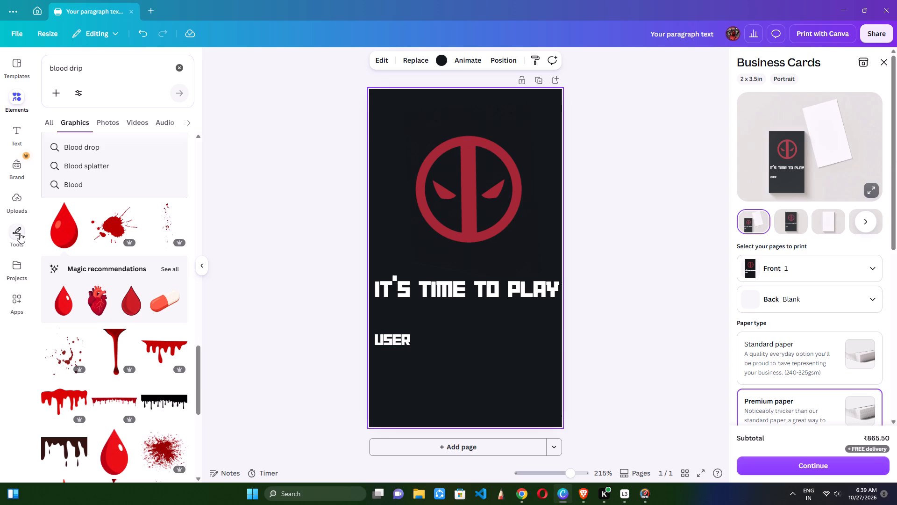
Append a row of dots after "user" as a fill-in line.
click(408, 341)
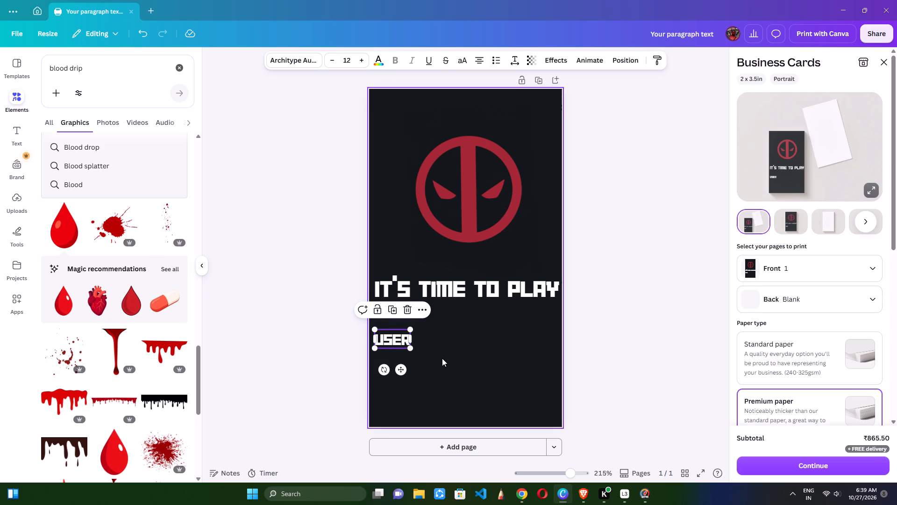
text(..)
text(.....)
click(403, 339)
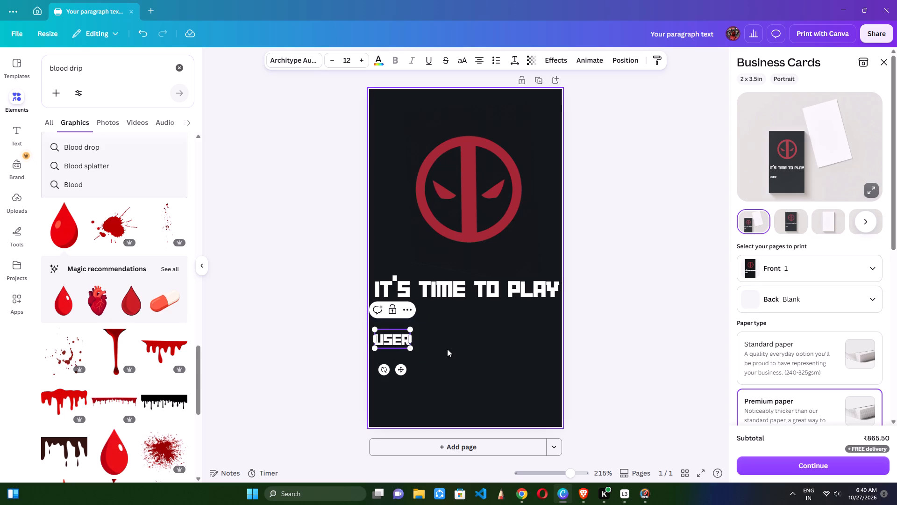
key(Right)
text(......................)
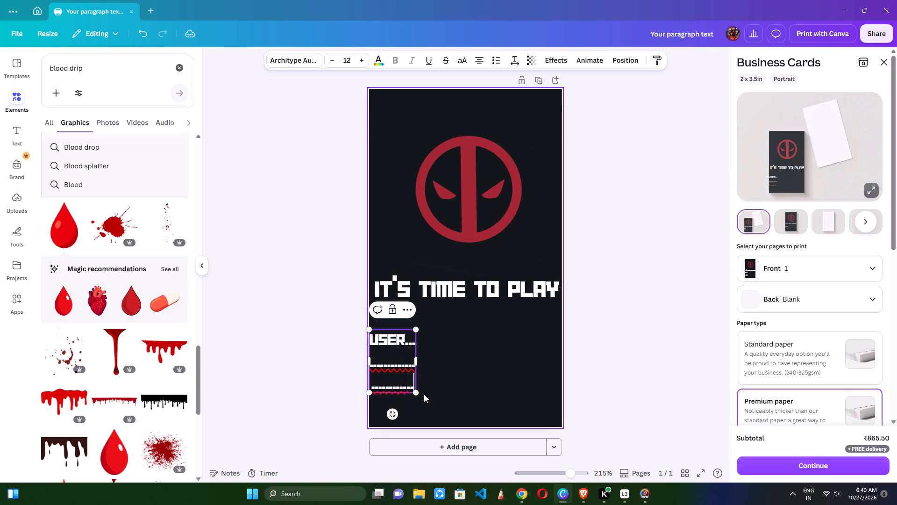
Scale the dotted "user" text to size 9.9 and widen its box so everything fits on one line.
drag(417, 393, 541, 359)
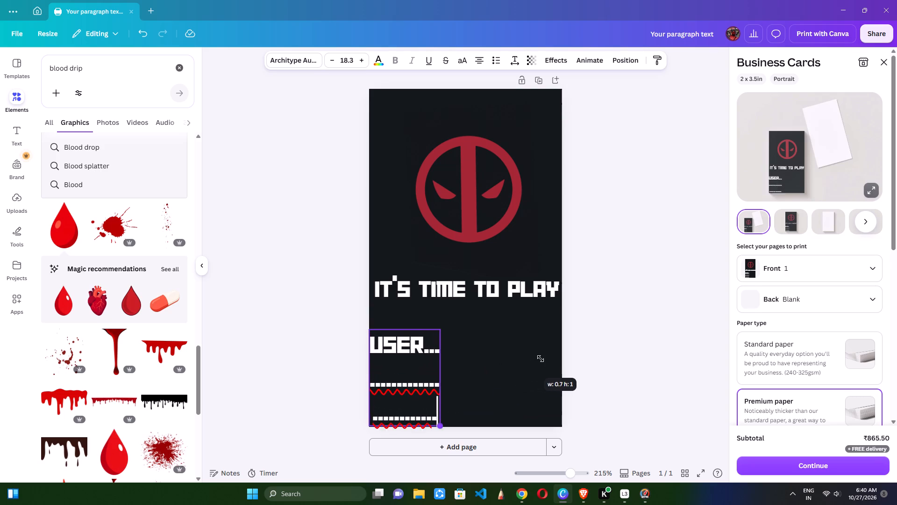
drag(541, 359, 412, 380)
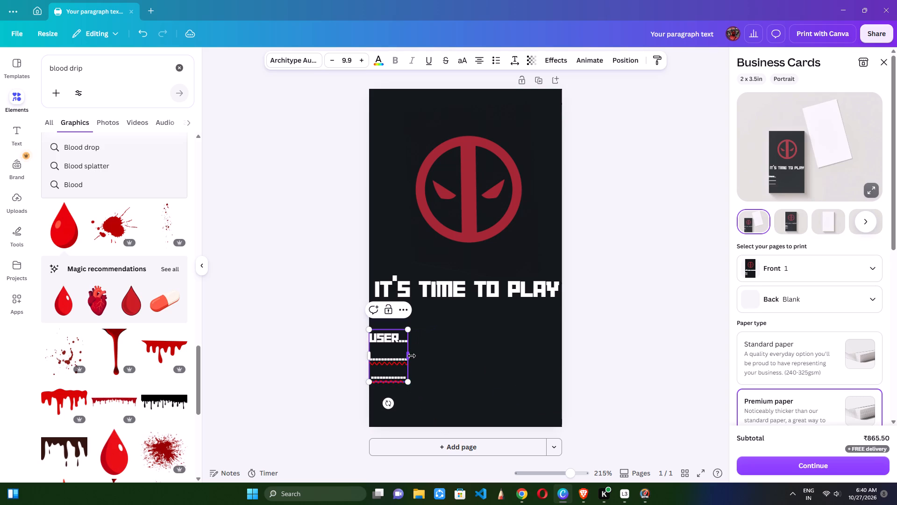
drag(412, 356, 548, 337)
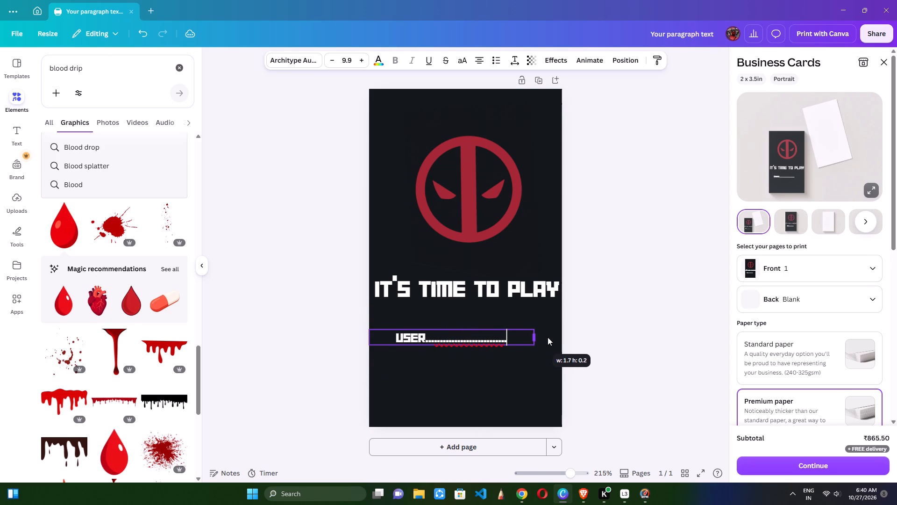
drag(548, 337, 554, 337)
click(517, 373)
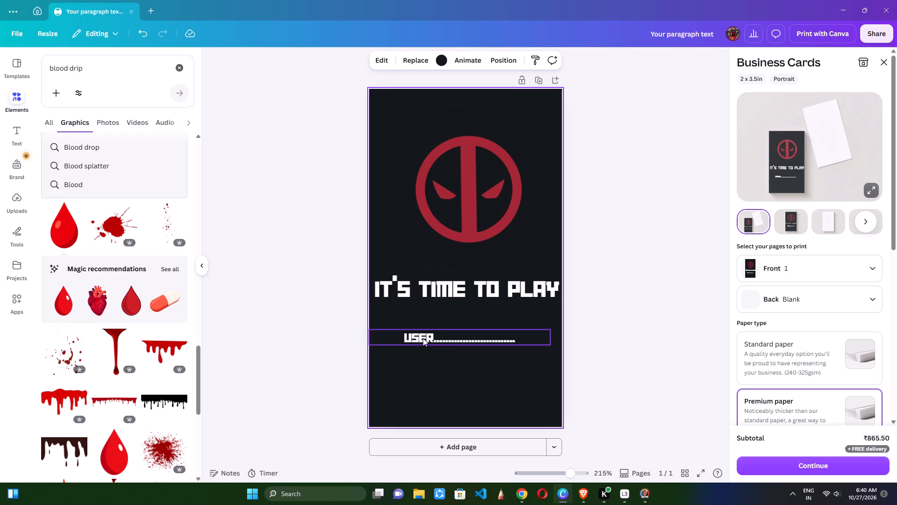
Shift the "user" line toward the card's left edge and extend it with another row of dots.
drag(423, 338, 399, 340)
click(491, 381)
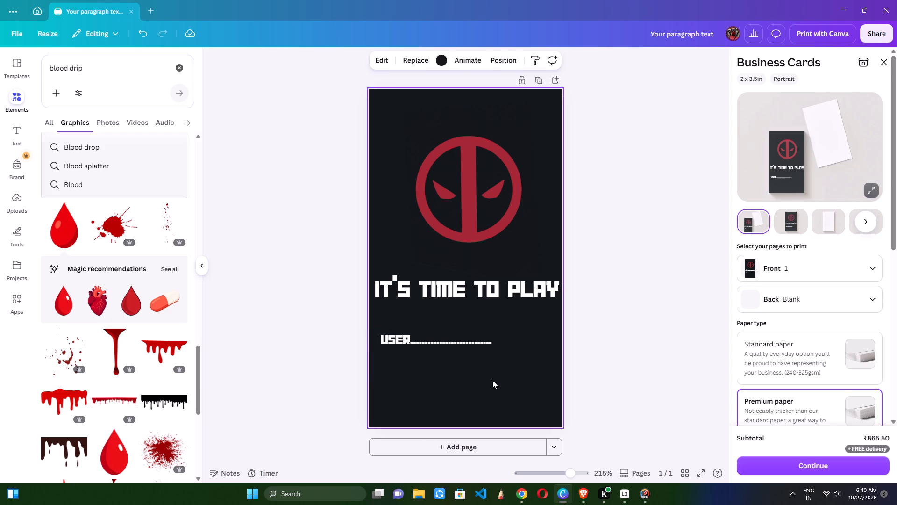
double_click(488, 340)
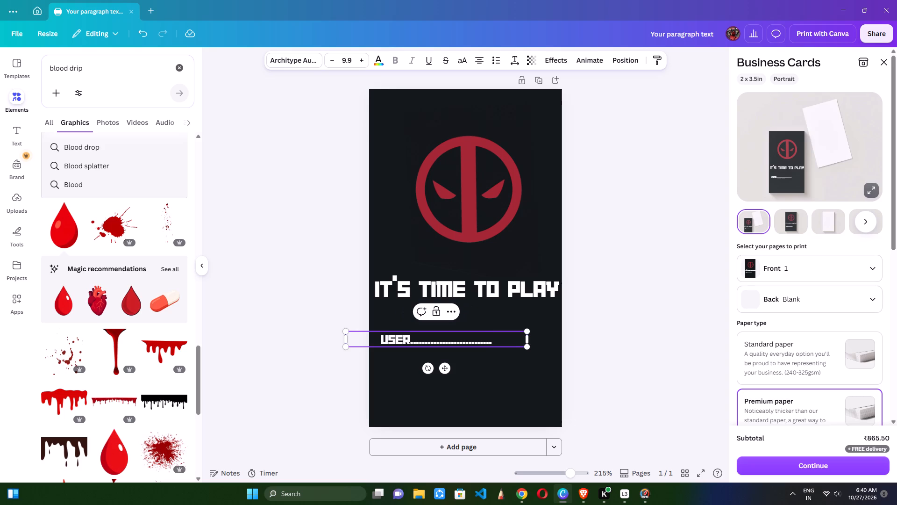
click(495, 341)
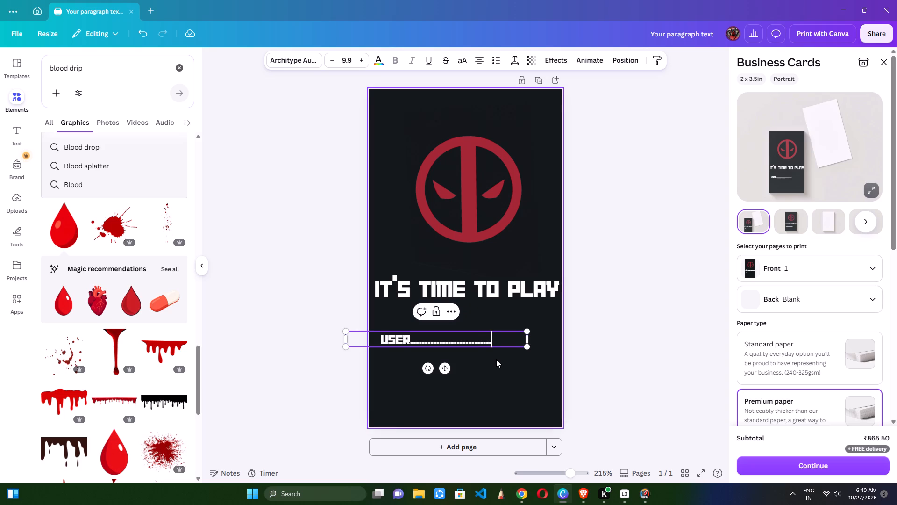
text(.......................)
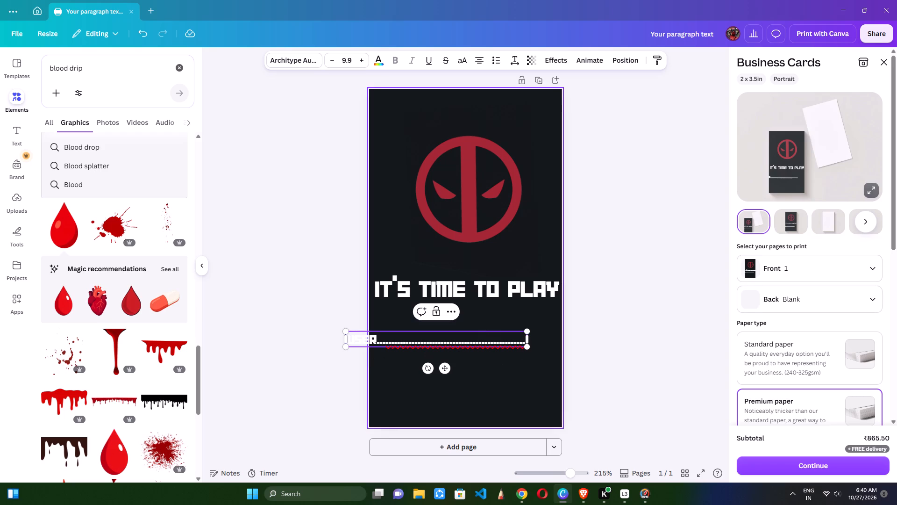
Resize the "user" line to font size 9.2 with its left edge aligned to the "IT's Time to Play" line.
drag(527, 332, 534, 331)
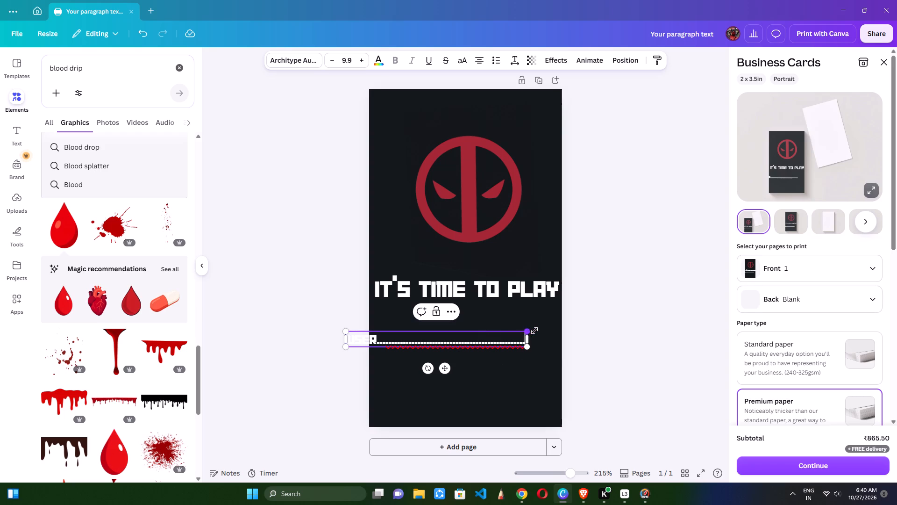
drag(534, 331, 542, 332)
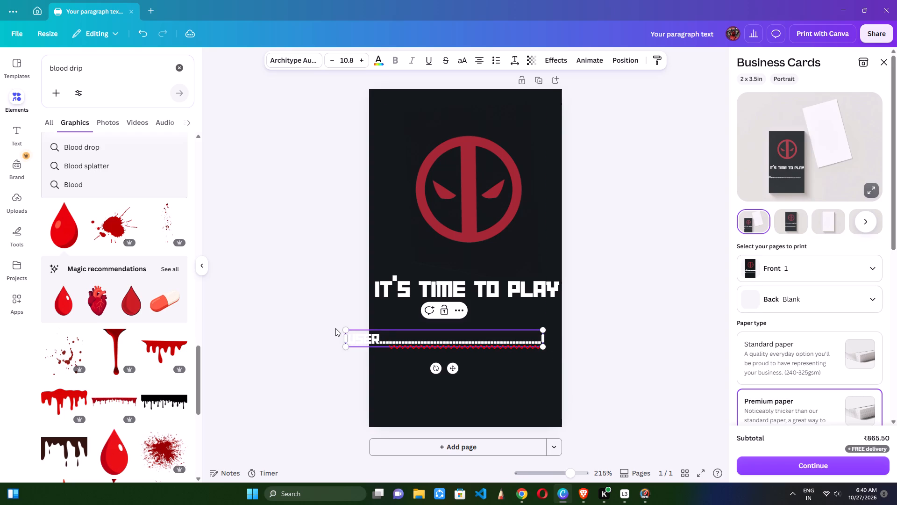
drag(348, 332, 370, 336)
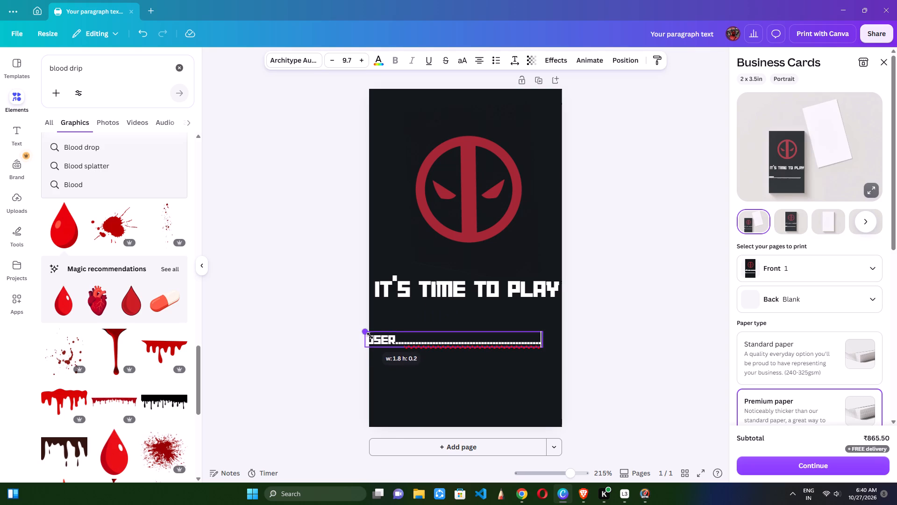
drag(370, 336, 375, 337)
click(542, 411)
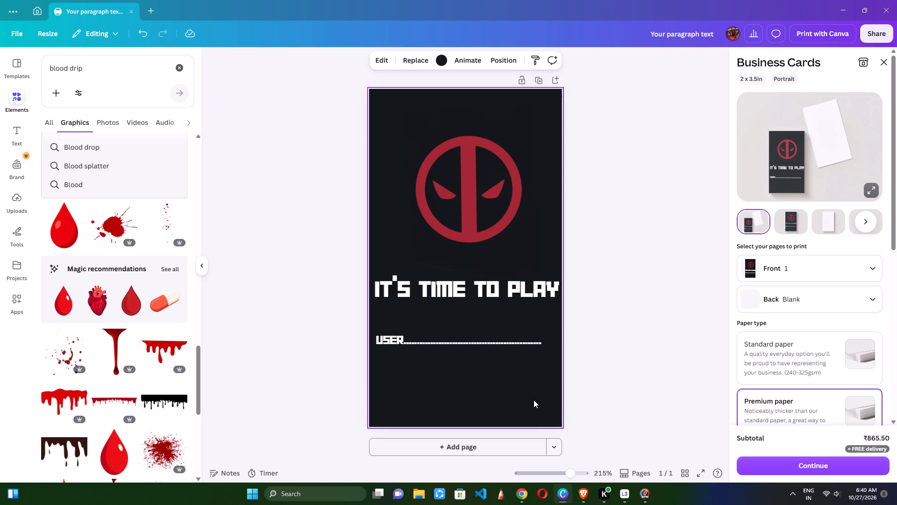
Insert "ID" directly after "user", before the dots, so the label reads "userID".
double_click(406, 338)
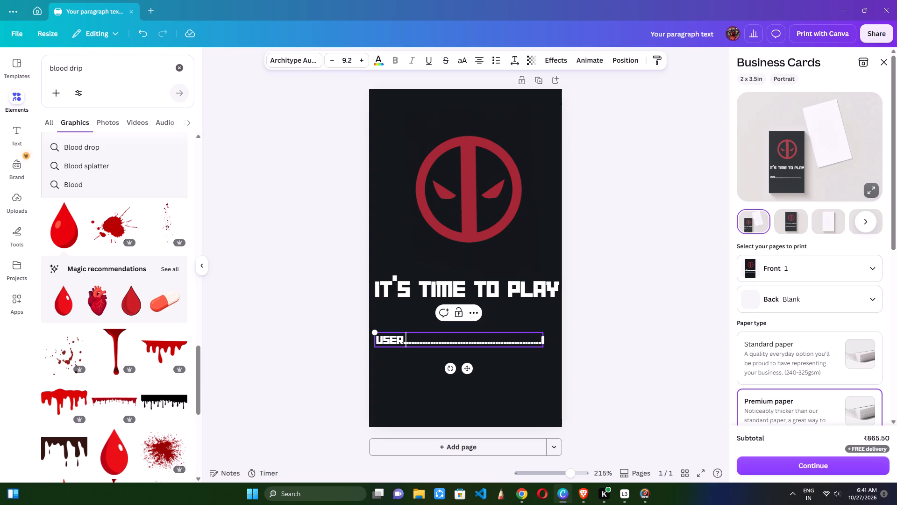
key(Left)
text(id)
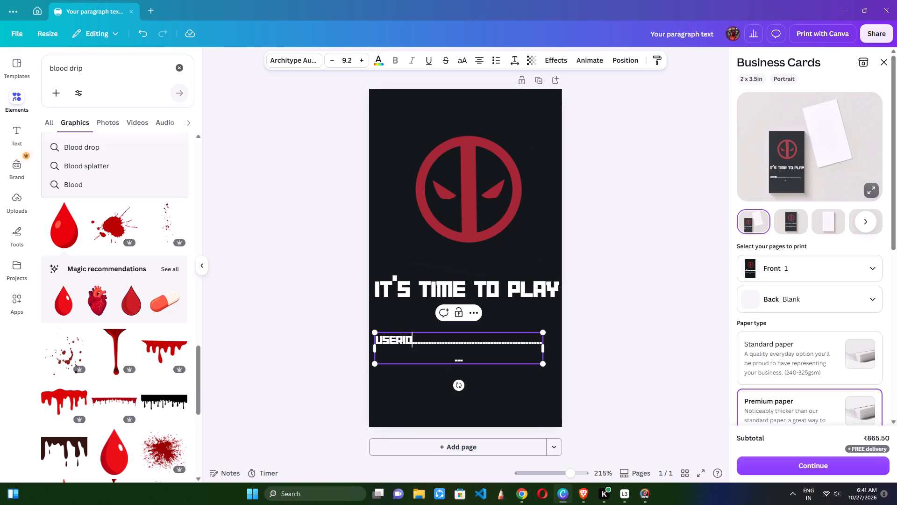
key(BackSpace)
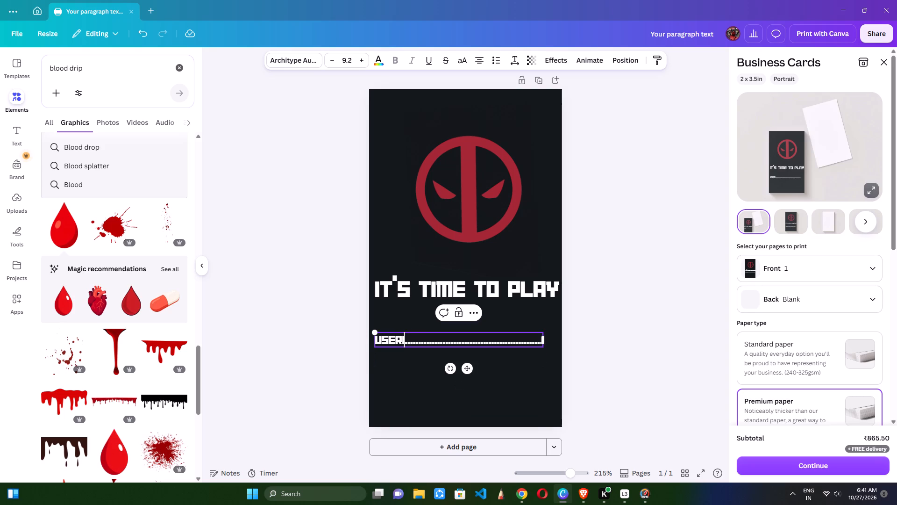
key(BackSpace)
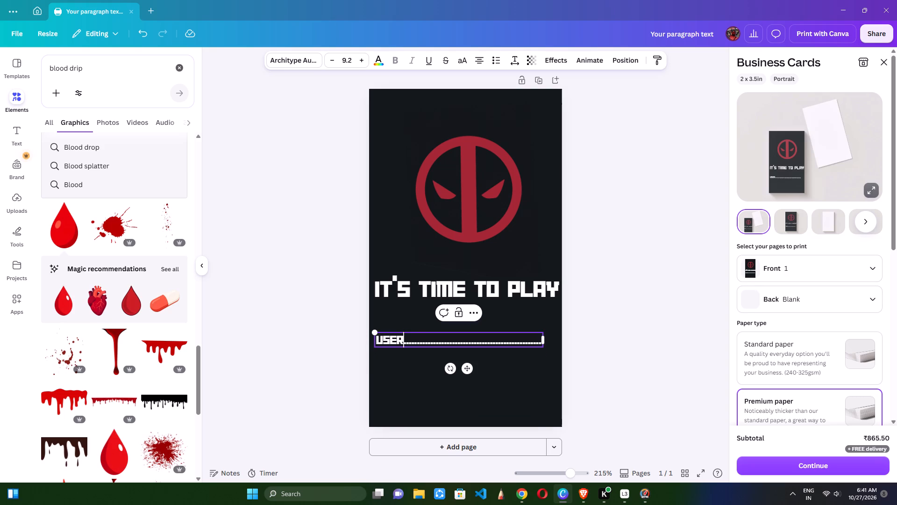
key(space)
key(BackSpace)
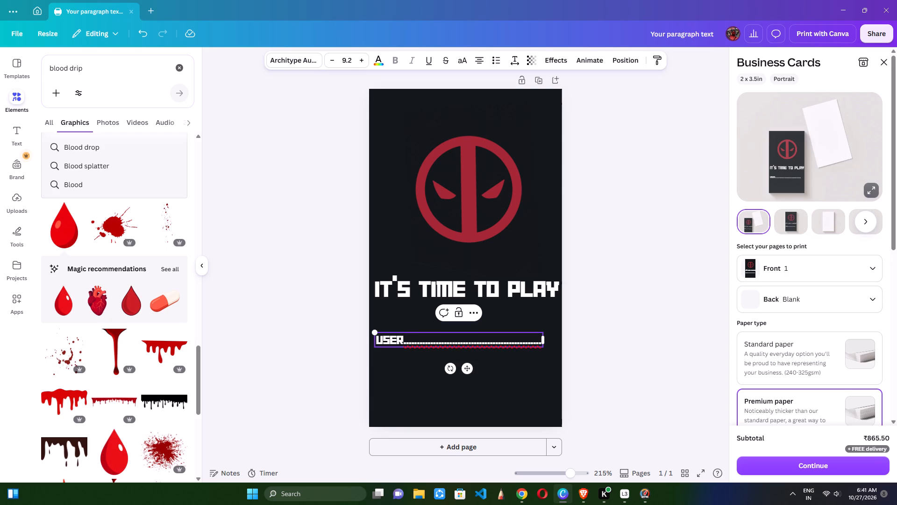
text(ID)
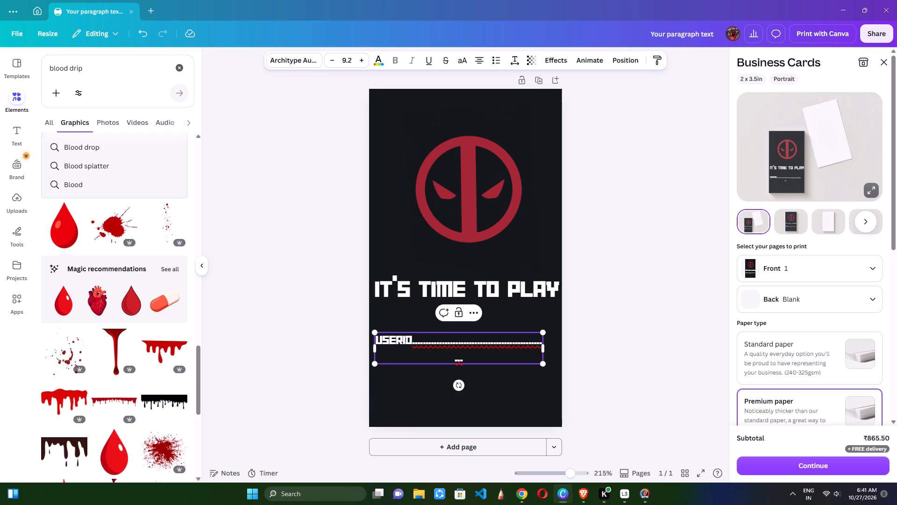
Replace "ID" with "name" in the dotted line's label so it reads "username".
key(BackSpace)
key(BackSpace)
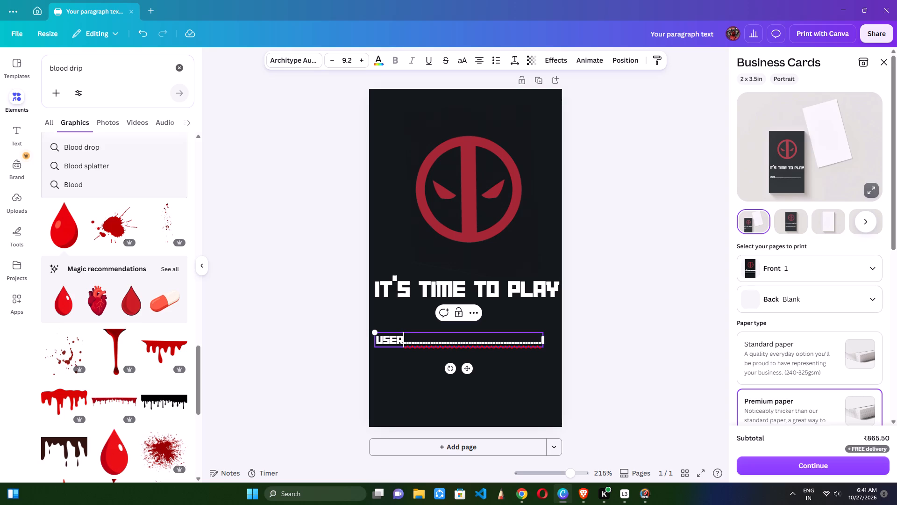
text(name)
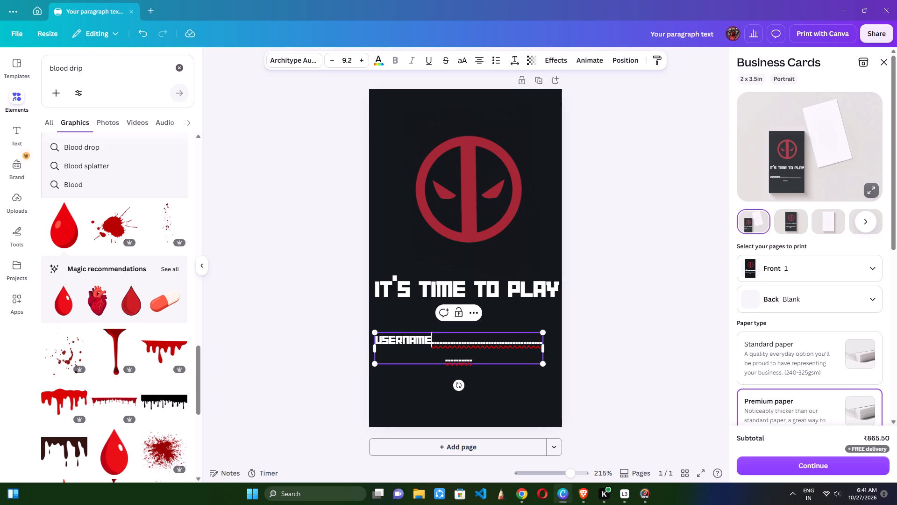
Delete the surplus dots from the username text so the whole field fits on a single line.
click(477, 361)
key(BackSpace)
key(BackSpace)
key(BackSpace)
key(BackSpace)
key(BackSpace)
key(BackSpace)
key(BackSpace)
key(BackSpace)
key(BackSpace)
key(BackSpace)
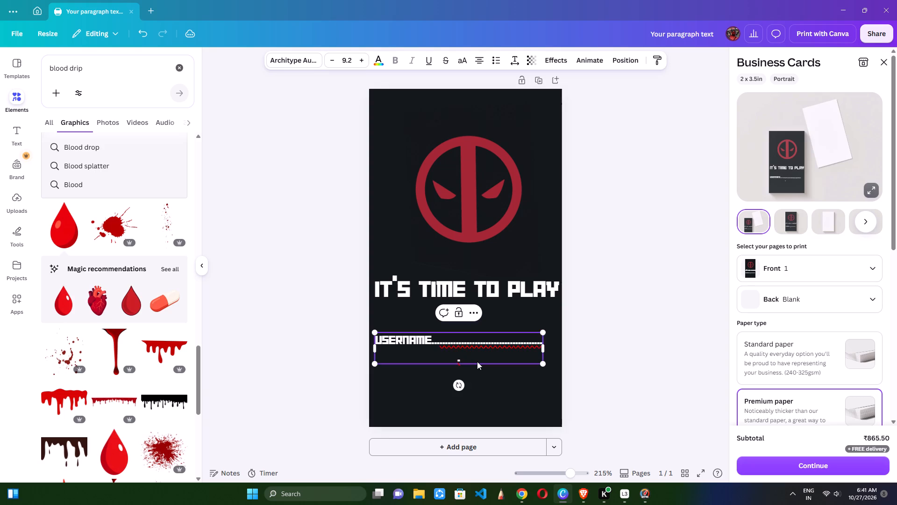
click(489, 368)
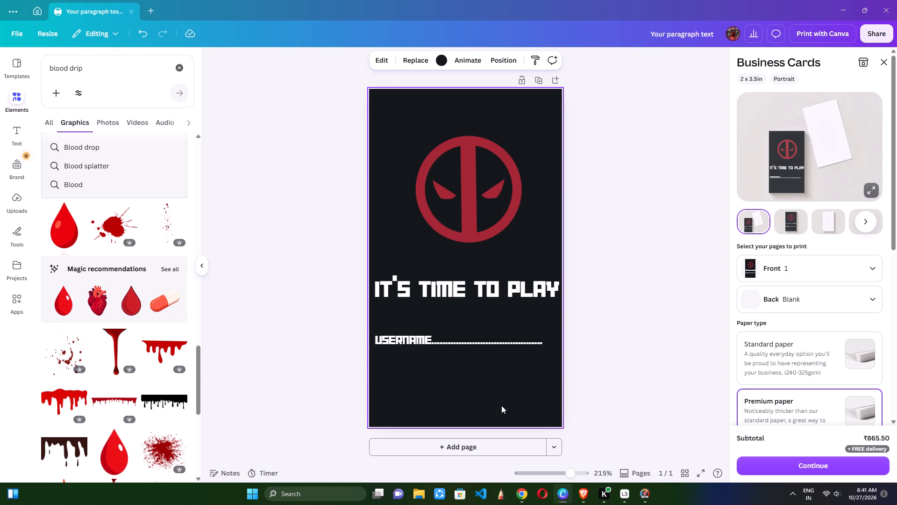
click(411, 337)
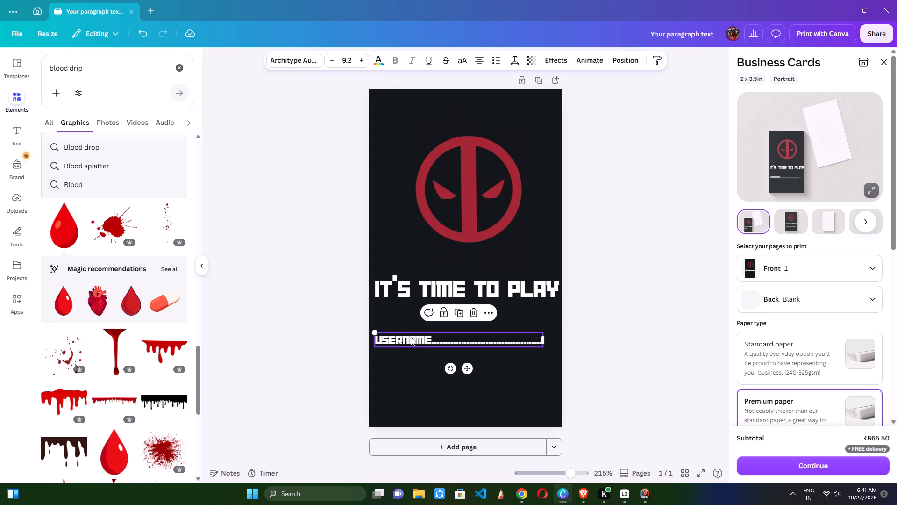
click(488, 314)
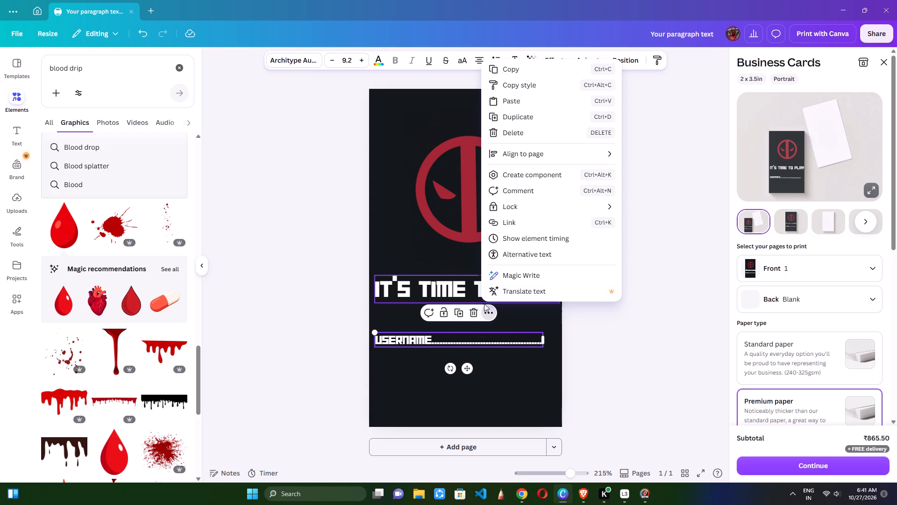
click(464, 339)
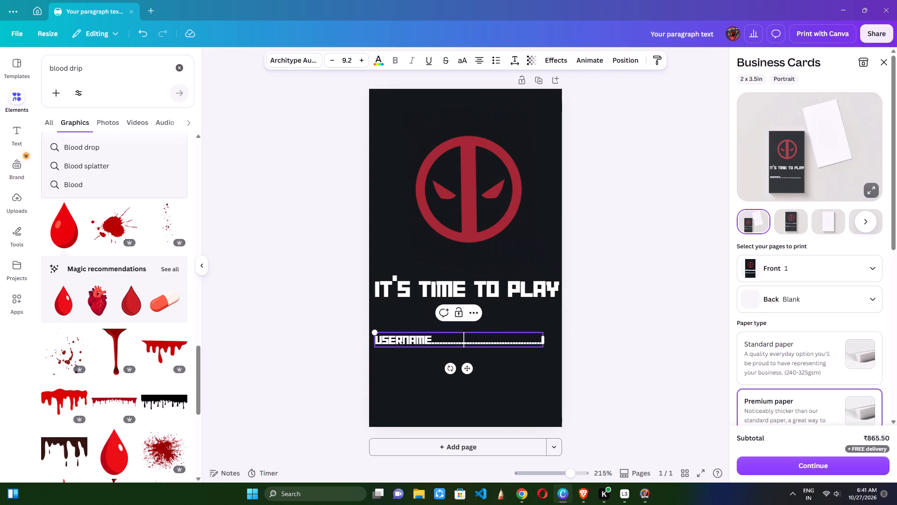
Save the card design.
key(ctrl+s)
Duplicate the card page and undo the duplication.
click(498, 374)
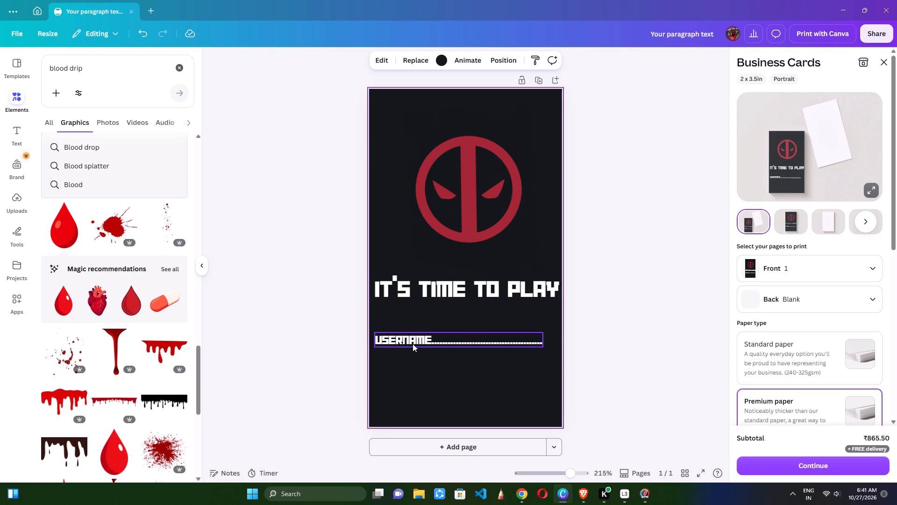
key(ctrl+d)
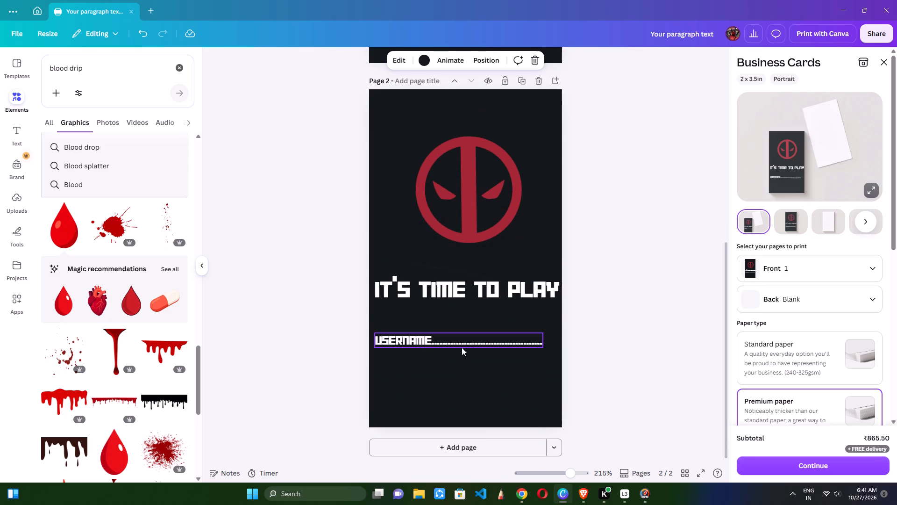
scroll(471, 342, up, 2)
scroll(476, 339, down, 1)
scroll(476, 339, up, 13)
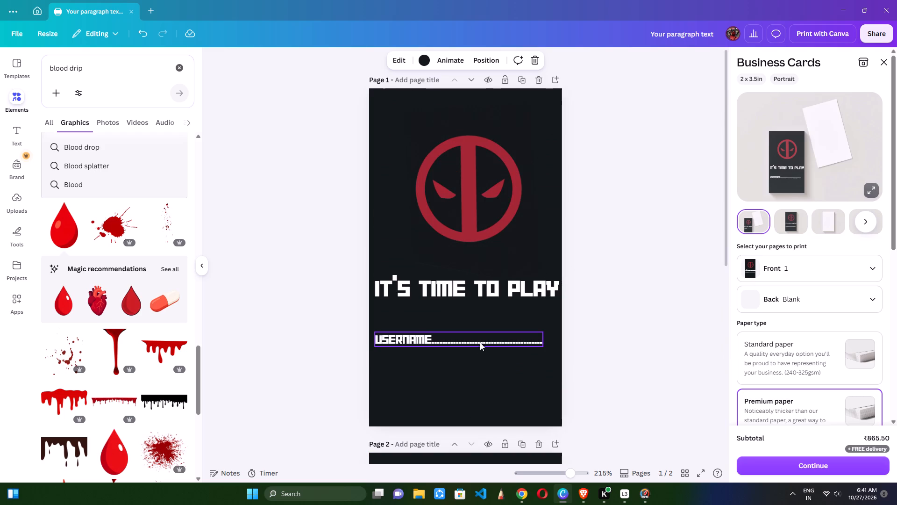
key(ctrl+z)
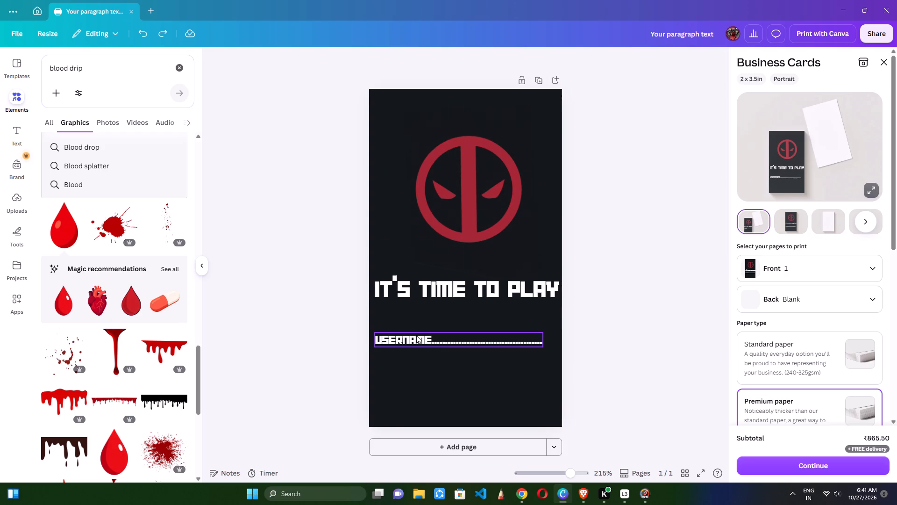
Duplicate the dotted username line and shift the copy slightly down and toward the card's left edge, beneath the original.
click(416, 335)
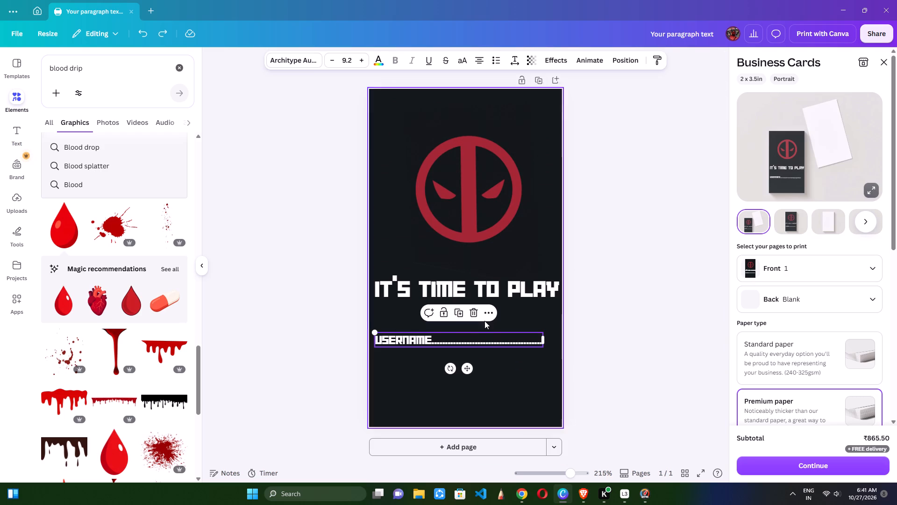
click(461, 314)
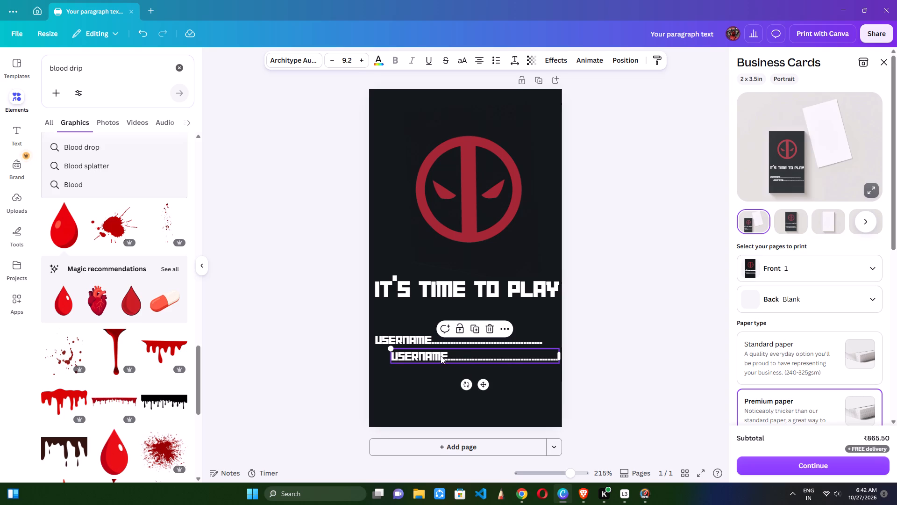
drag(458, 353, 451, 359)
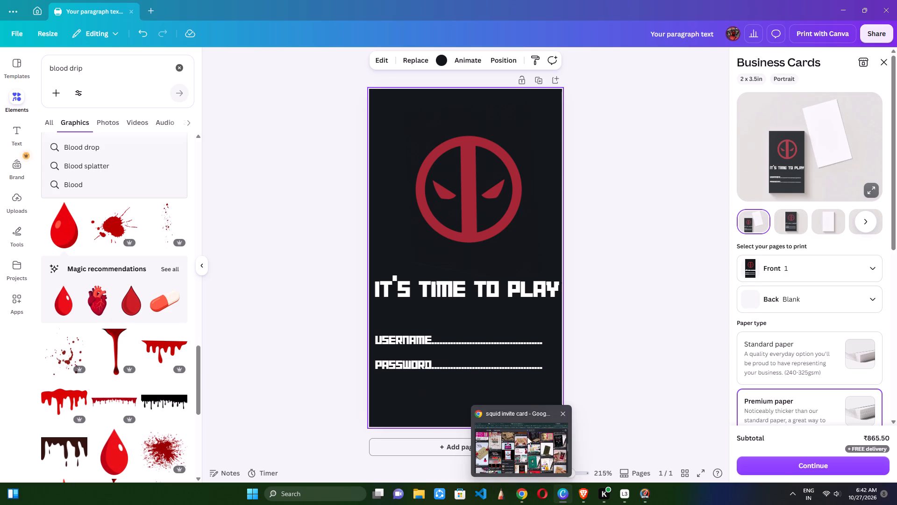
Switch to Google Chrome and look through the squid invite card image results for card design references.
click(527, 432)
scroll(463, 251, down, 7)
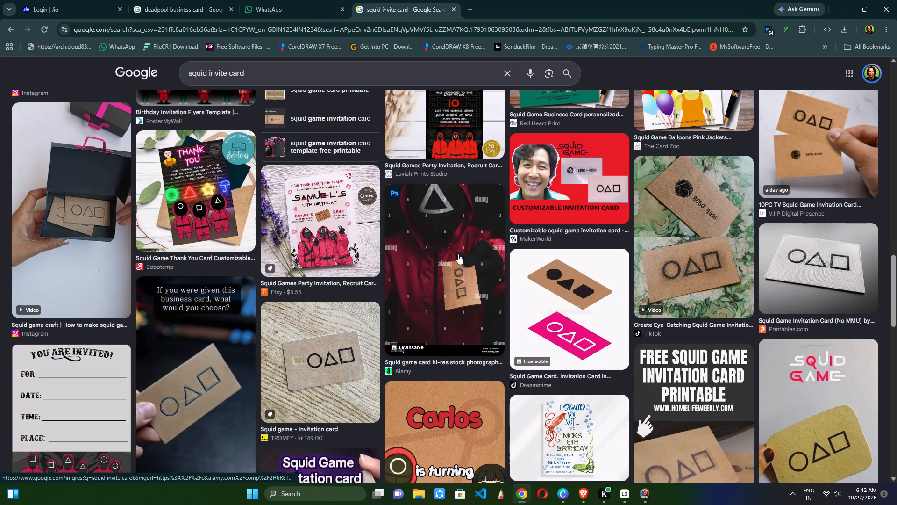
In Chrome, search Google Images for "bissness card" and open the first blue-and-white card result as a reference.
scroll(458, 254, down, 6)
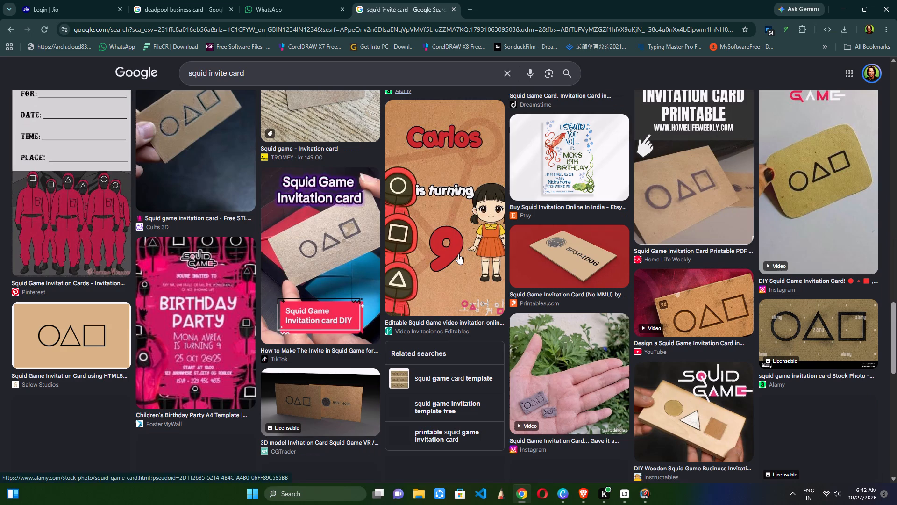
click(505, 74)
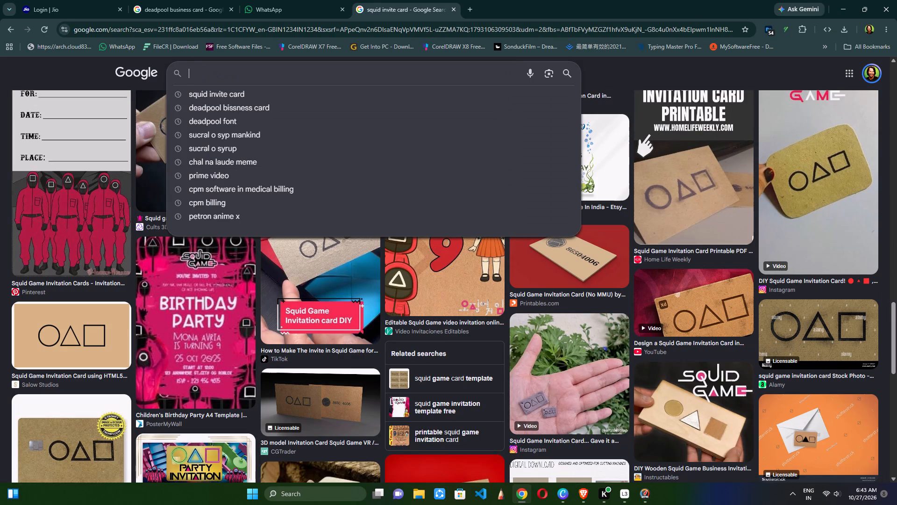
text(bissness)
key(space)
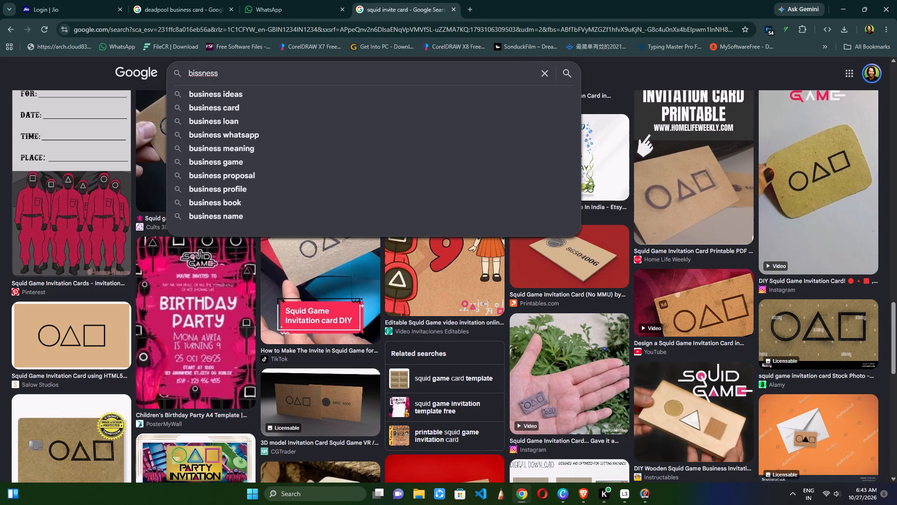
text(card)
key(Return)
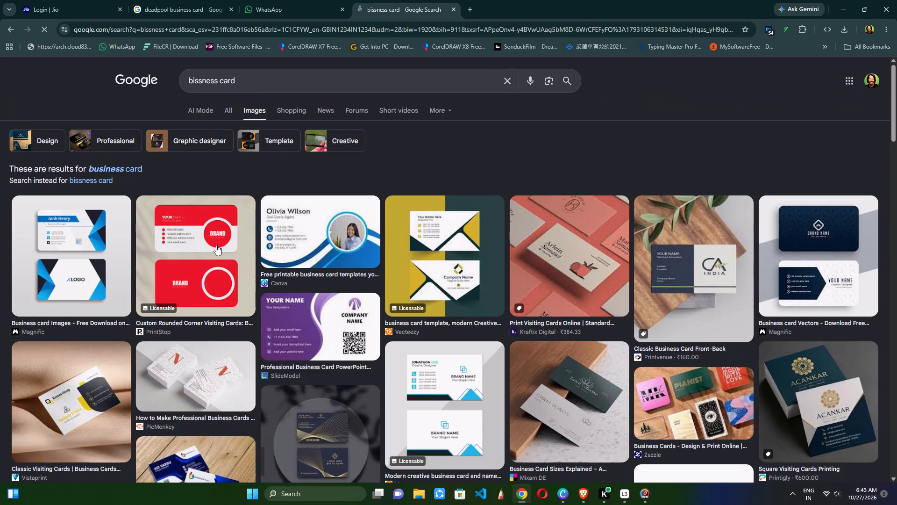
click(80, 234)
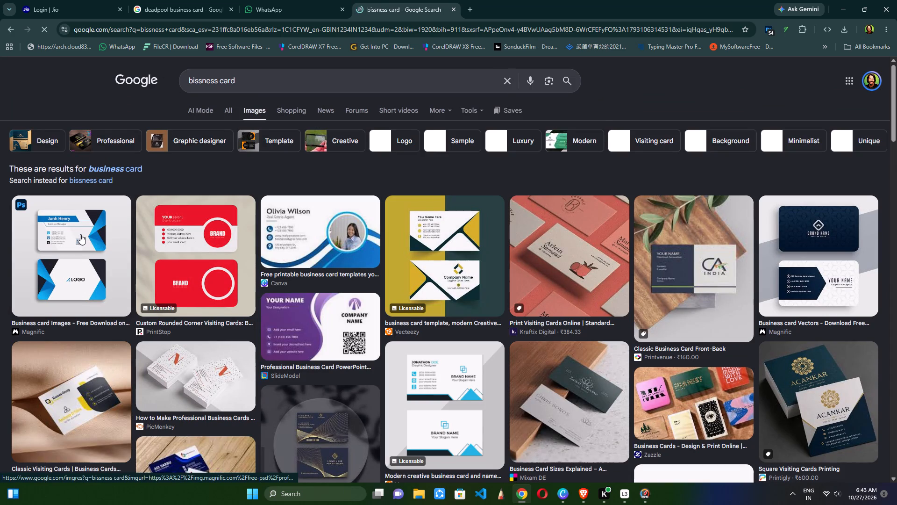
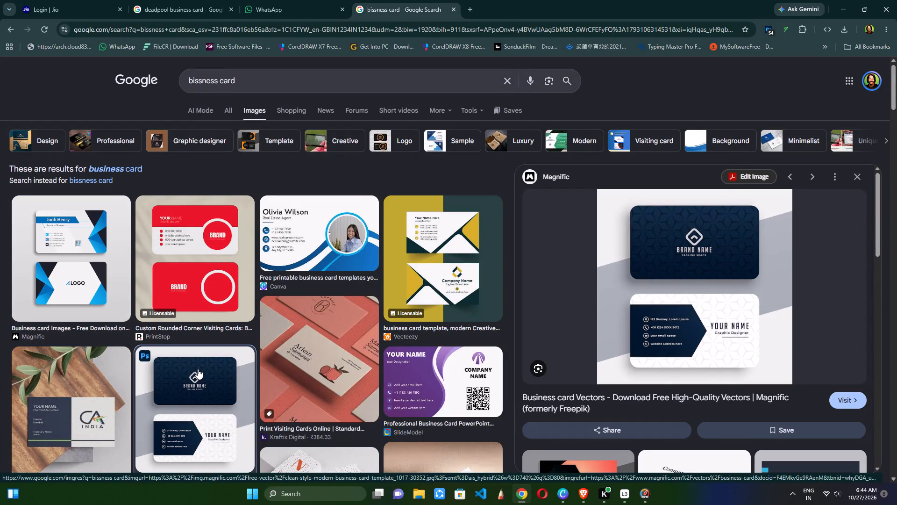
Browse the business card image results for layout ideas.
scroll(449, 376, down, 13)
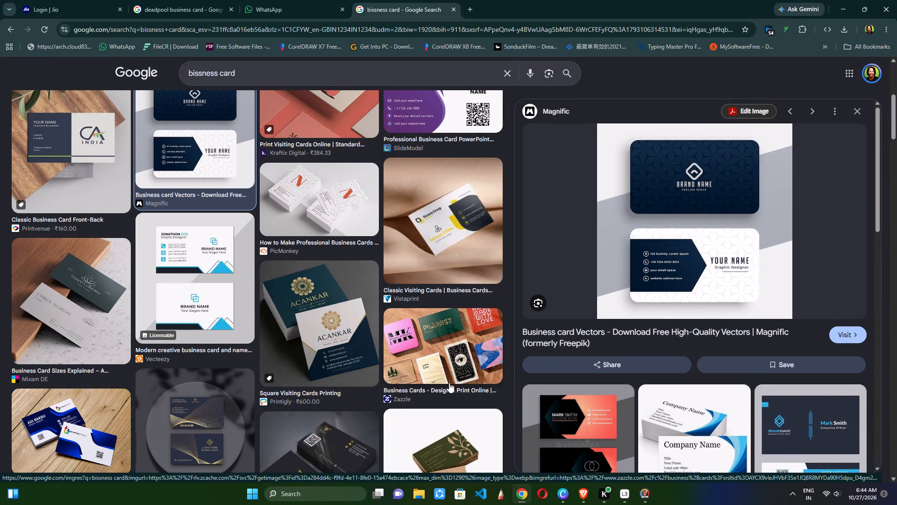
scroll(448, 383, down, 6)
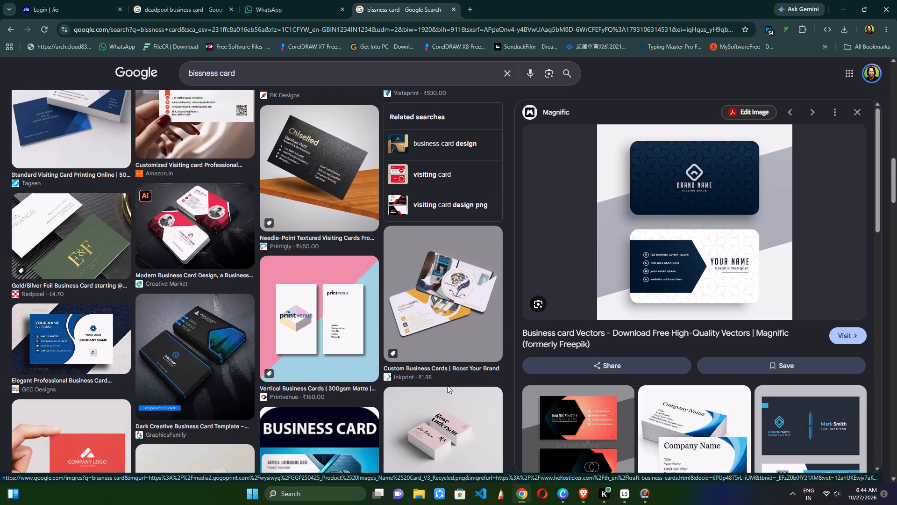
scroll(220, 380, down, 7)
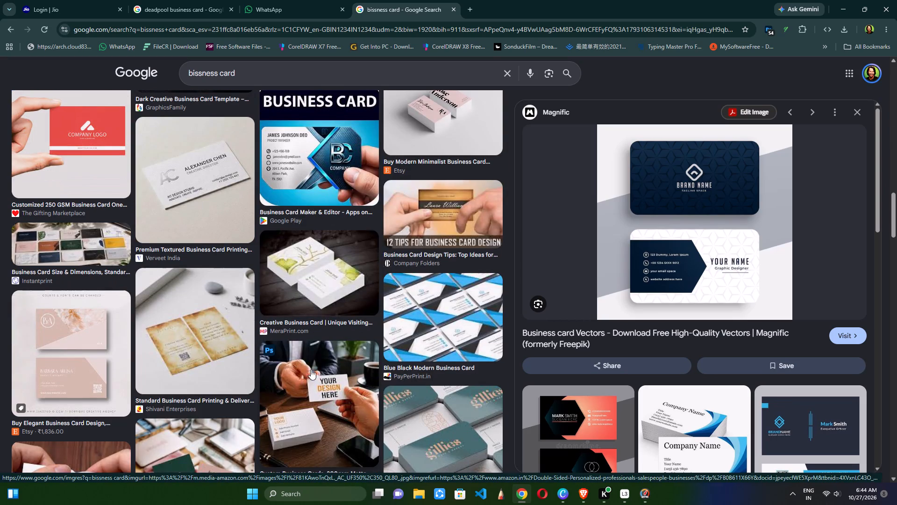
scroll(506, 352, down, 4)
scroll(506, 353, up, 1)
scroll(506, 353, down, 1)
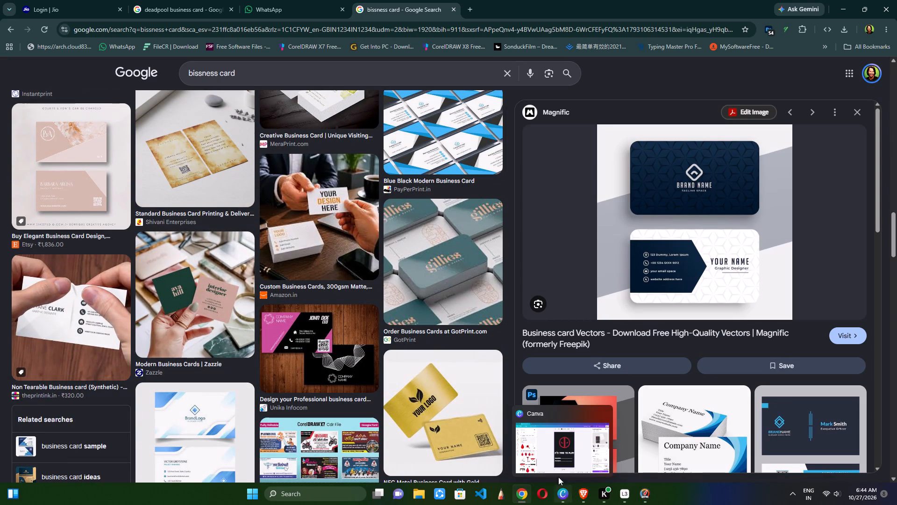
Switch to Canva and preview the blank back, front and two-sided mockups of the printed card.
click(563, 447)
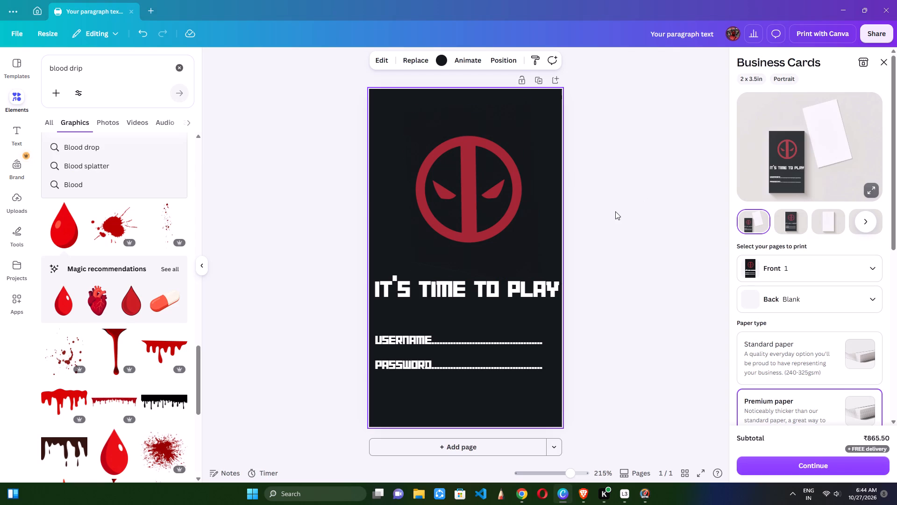
click(615, 211)
click(829, 222)
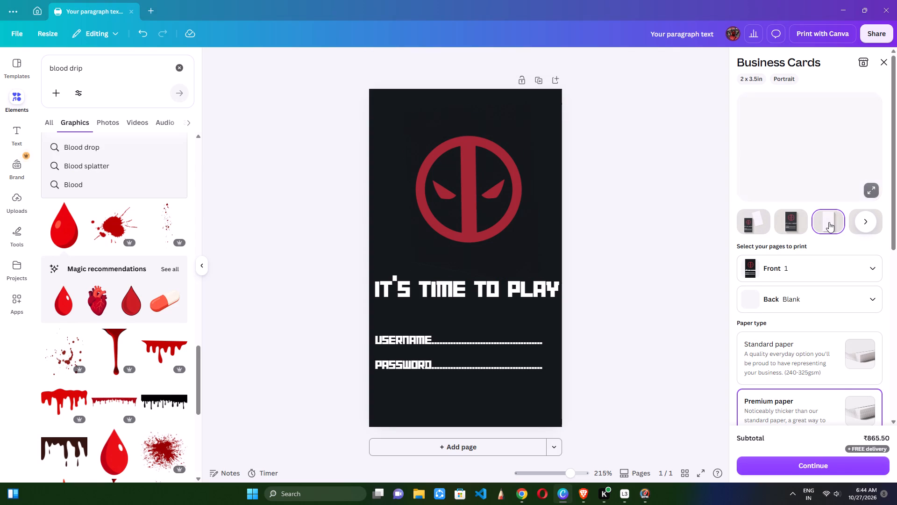
click(800, 224)
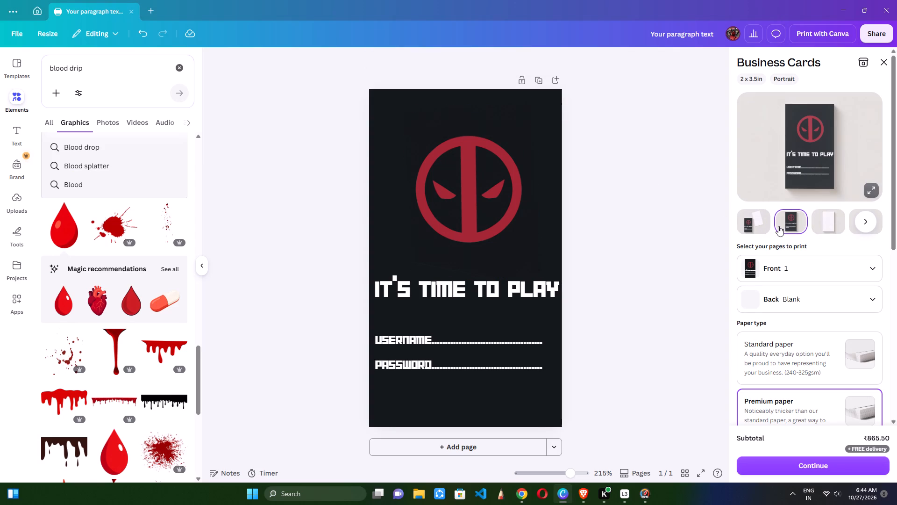
click(769, 226)
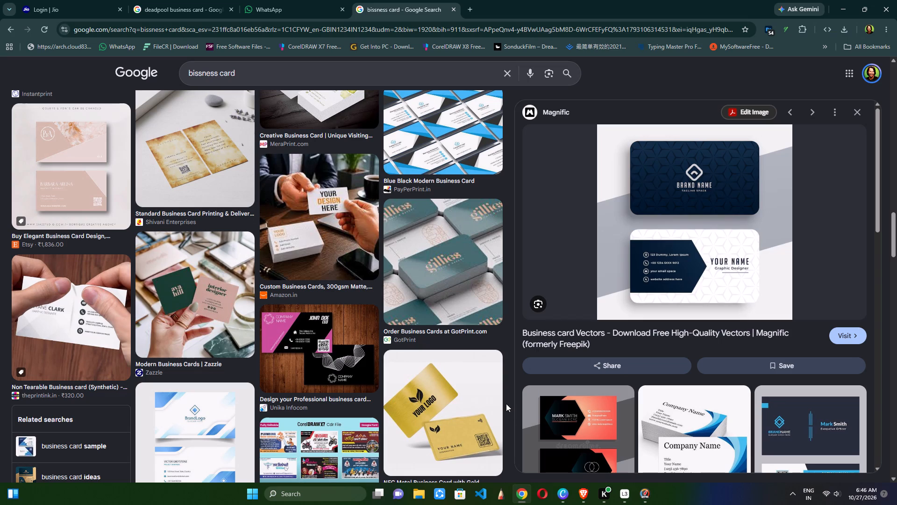
Switch to Chrome and search Google Images for "anti ban pannel".
click(505, 78)
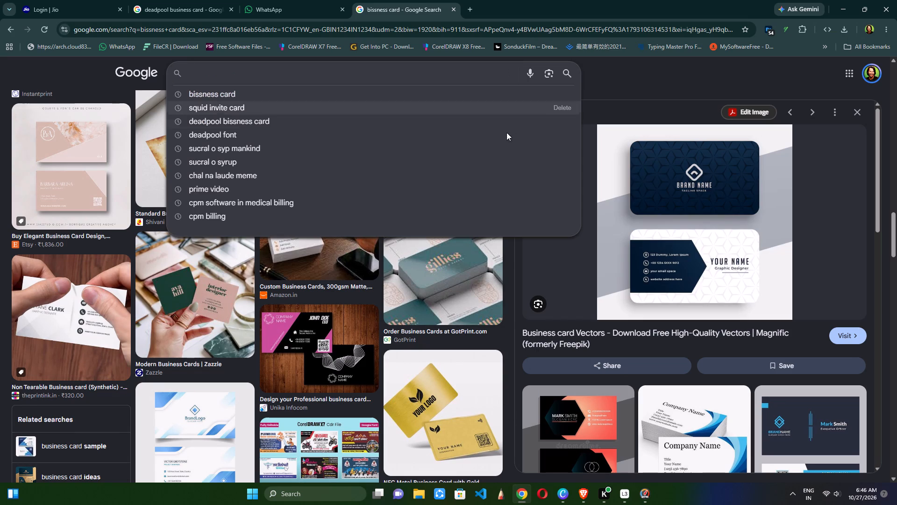
scroll(507, 186, down, 5)
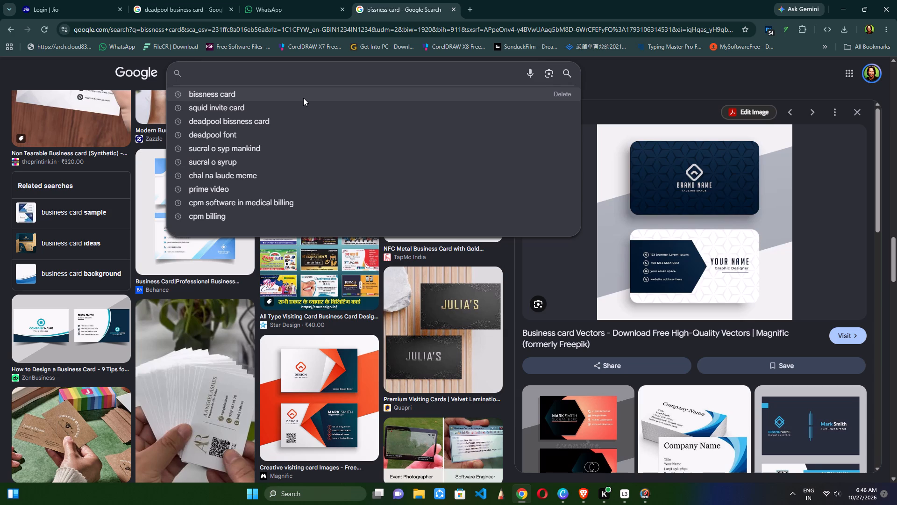
text(anti ban)
key(space)
text(pam)
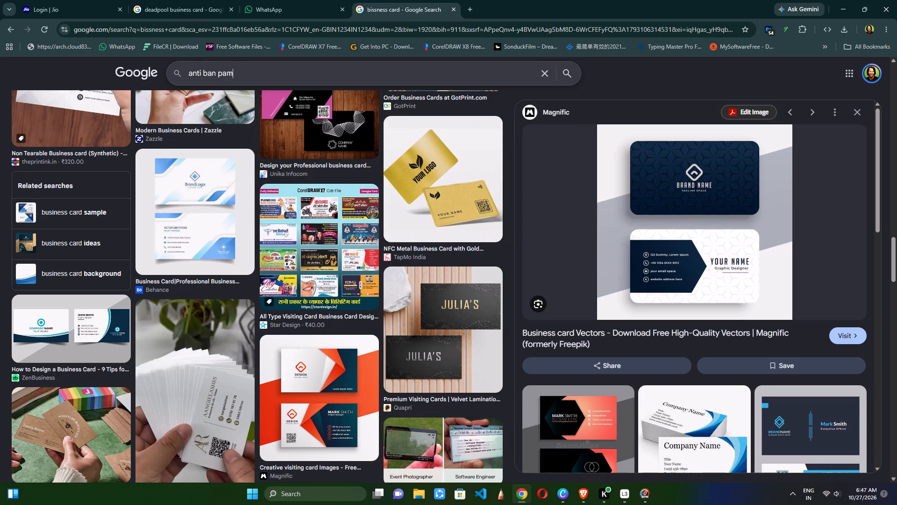
key(BackSpace)
text(nnel)
key(Return)
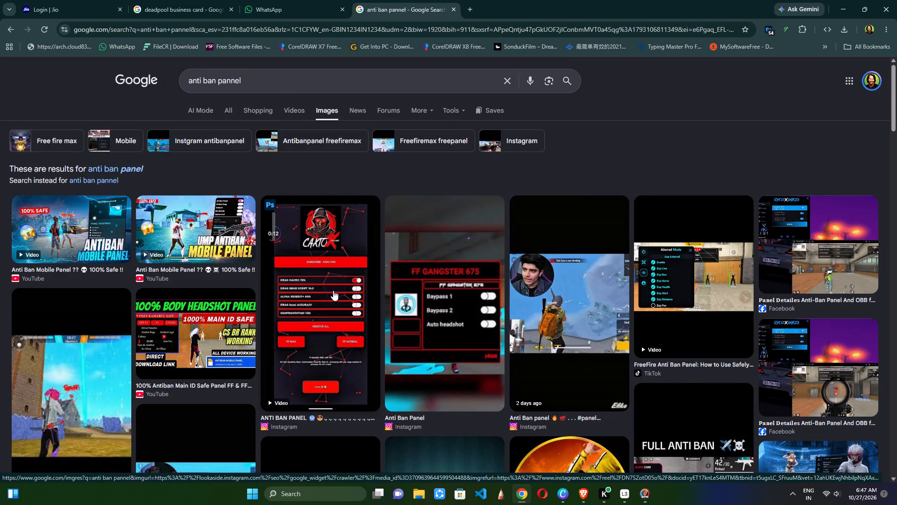
Examine the anti-ban panel image results for login and menu screen designs to use as reference.
scroll(332, 290, down, 6)
scroll(331, 290, up, 1)
scroll(331, 290, down, 1)
scroll(331, 290, up, 1)
scroll(331, 290, down, 1)
scroll(331, 290, up, 1)
scroll(331, 290, down, 1)
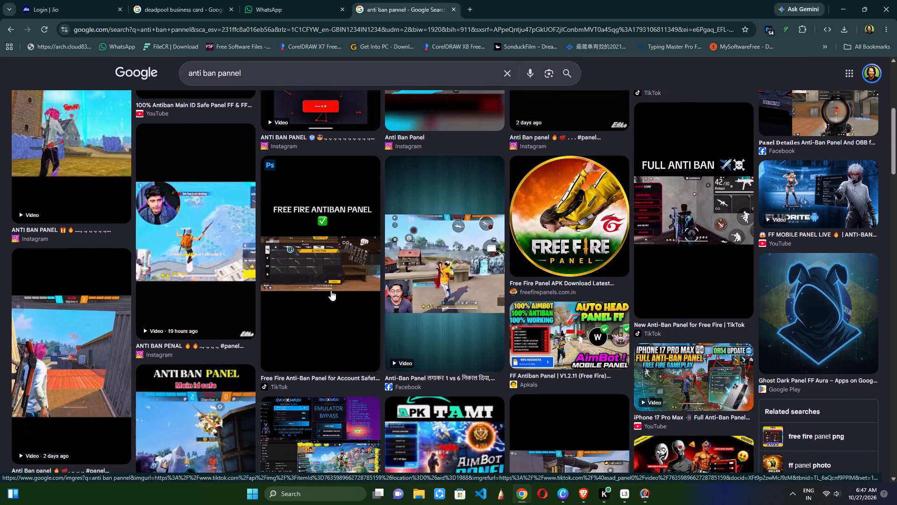
scroll(331, 290, down, 6)
scroll(496, 336, down, 6)
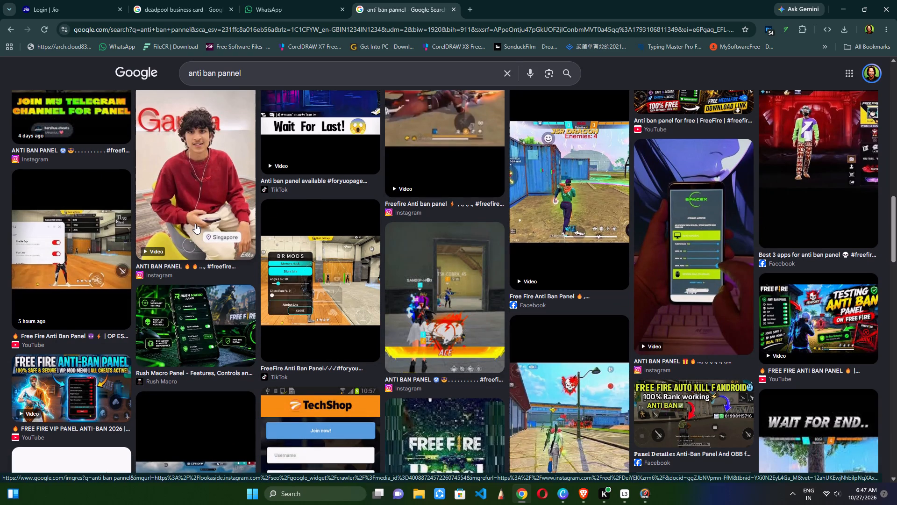
scroll(197, 224, down, 6)
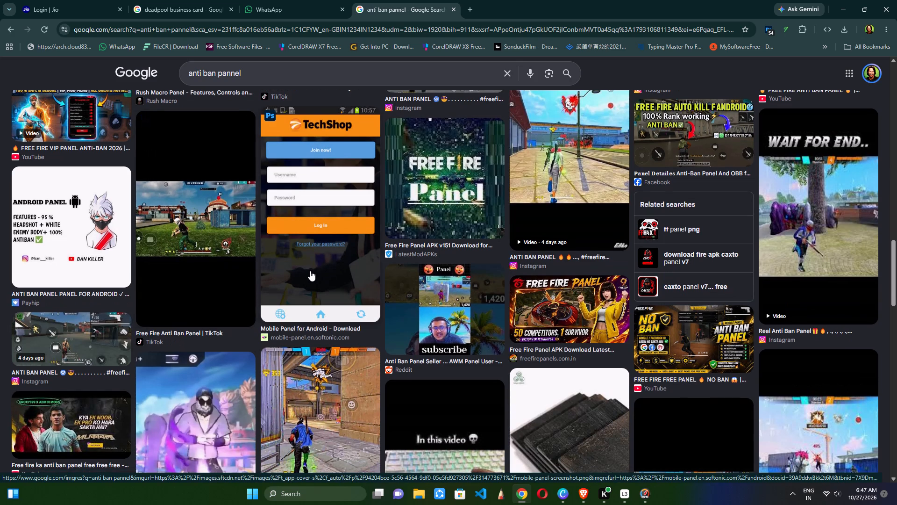
scroll(310, 271, down, 1)
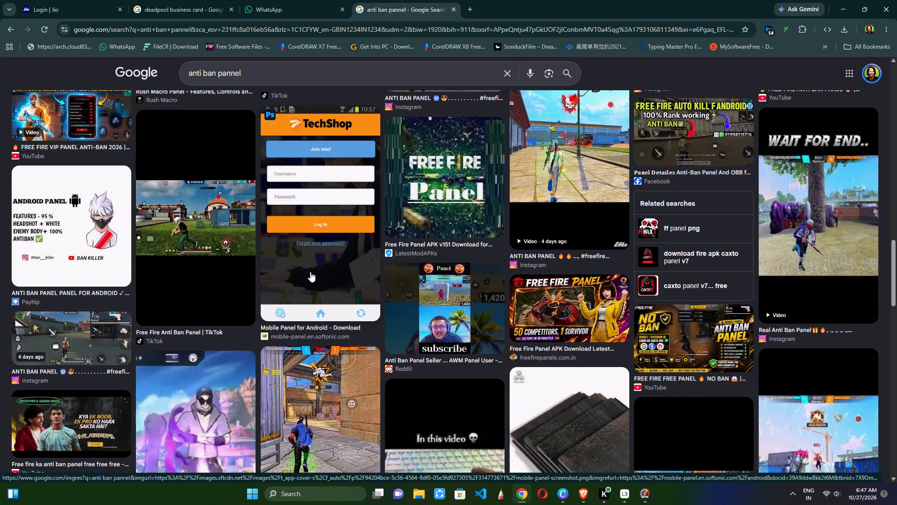
scroll(310, 272, up, 1)
scroll(310, 272, down, 4)
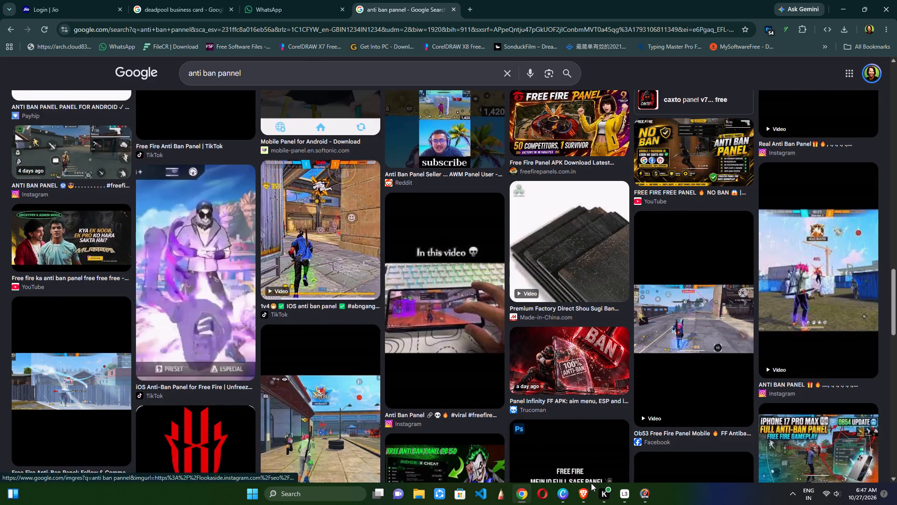
Switch to Canva and review the card's layout with the logo and "IT's Time to Play" line.
click(560, 448)
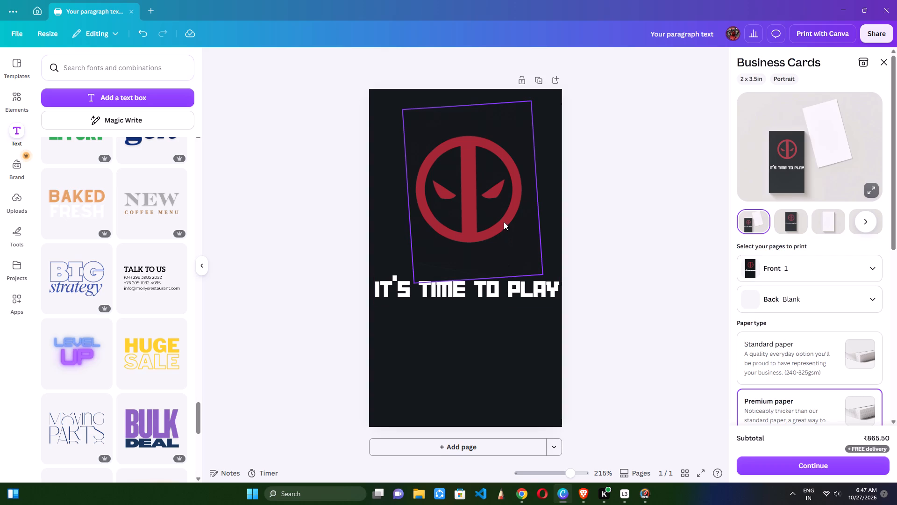
click(602, 307)
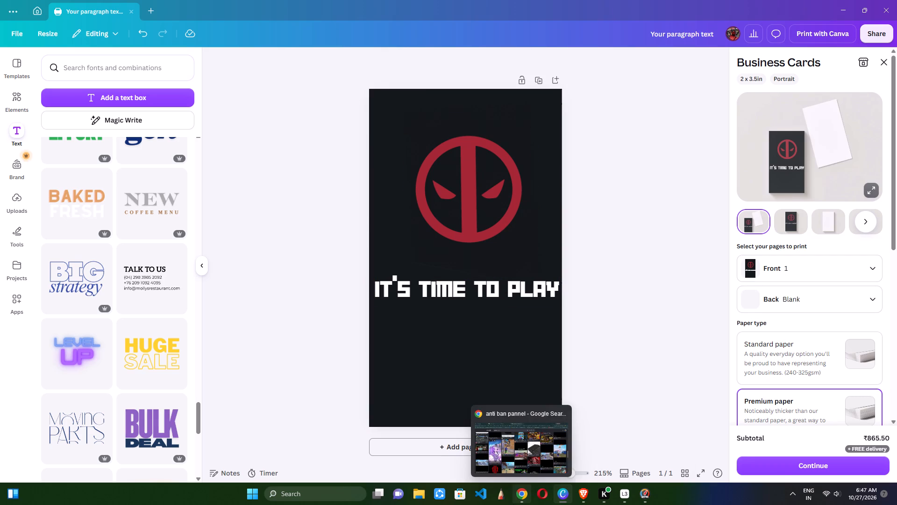
Switch to Chrome and search Google Images for "wolverine logo".
click(502, 415)
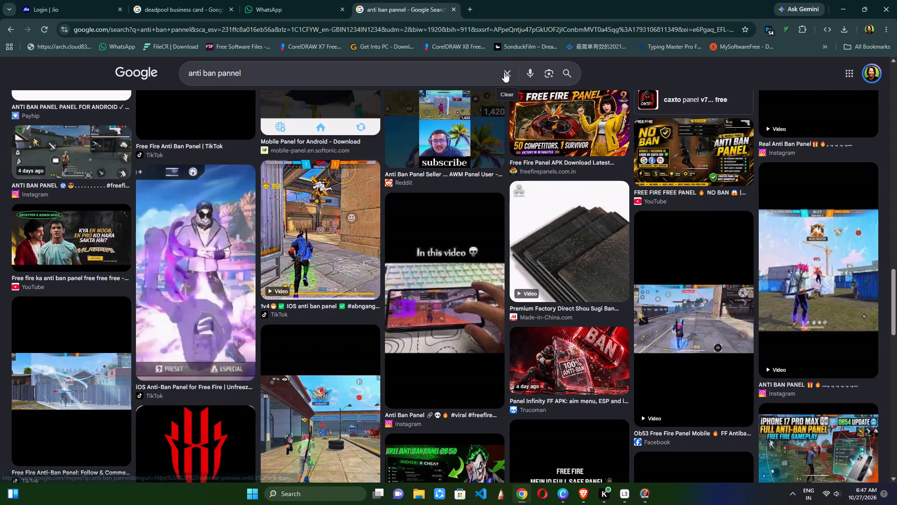
click(504, 72)
key(w)
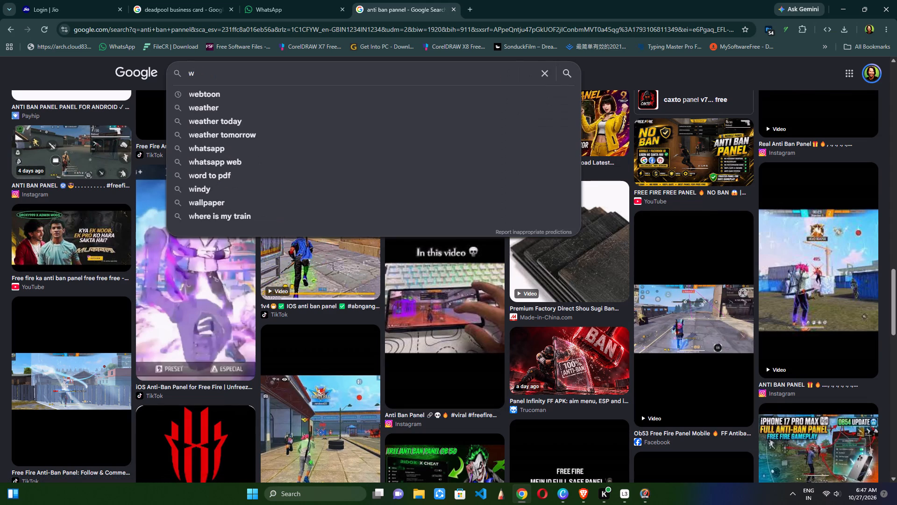
text(ol)
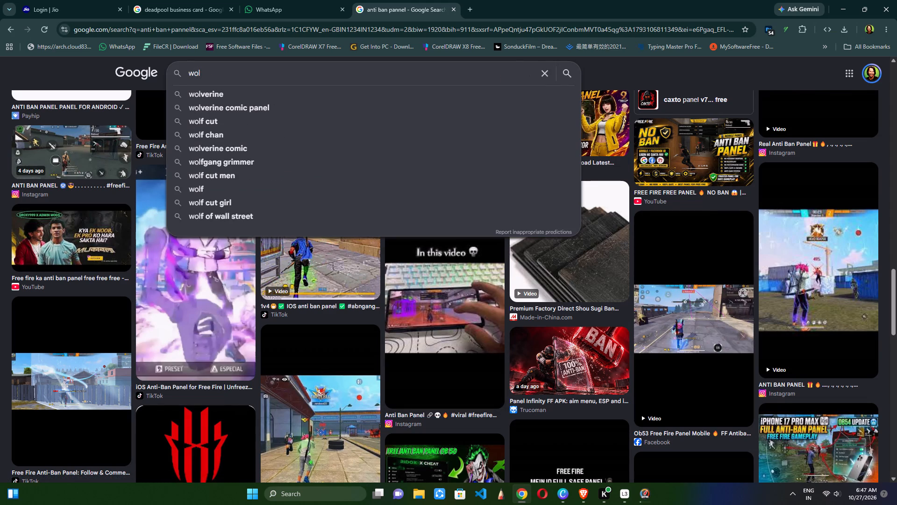
key(v)
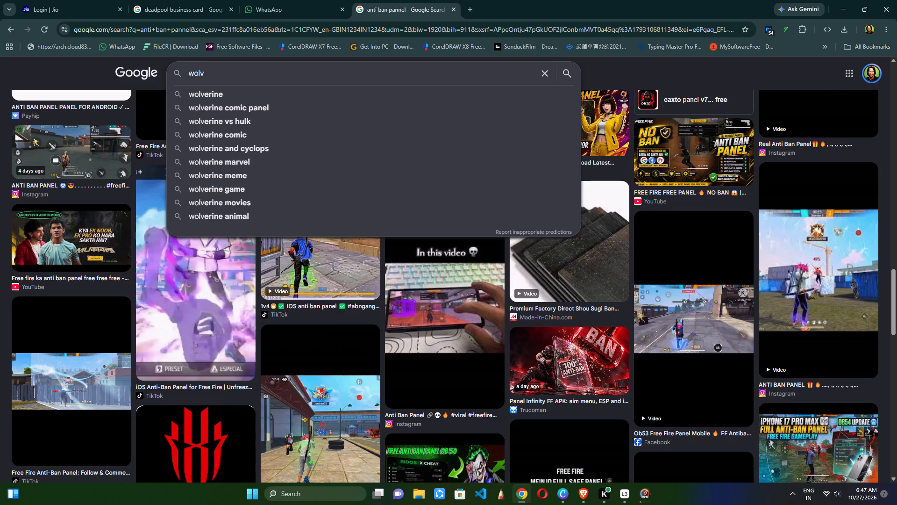
click(294, 98)
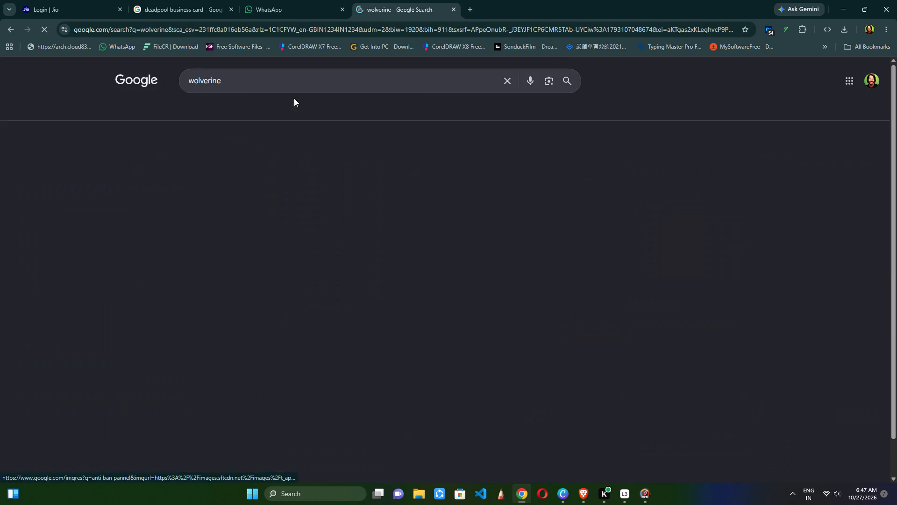
click(306, 79)
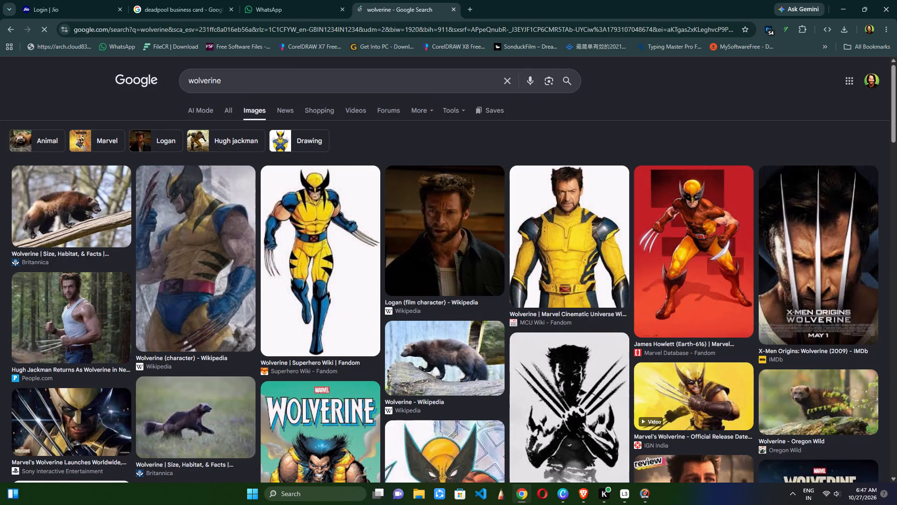
key(space)
text(logo)
key(Return)
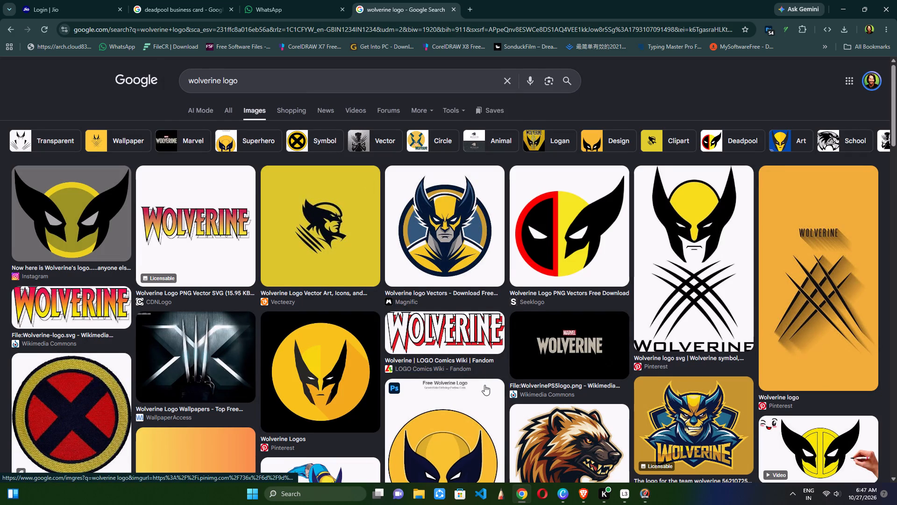
Browse the Wolverine logo results and preview the black mask-and-claws embroidery design and its related images.
scroll(484, 386, down, 3)
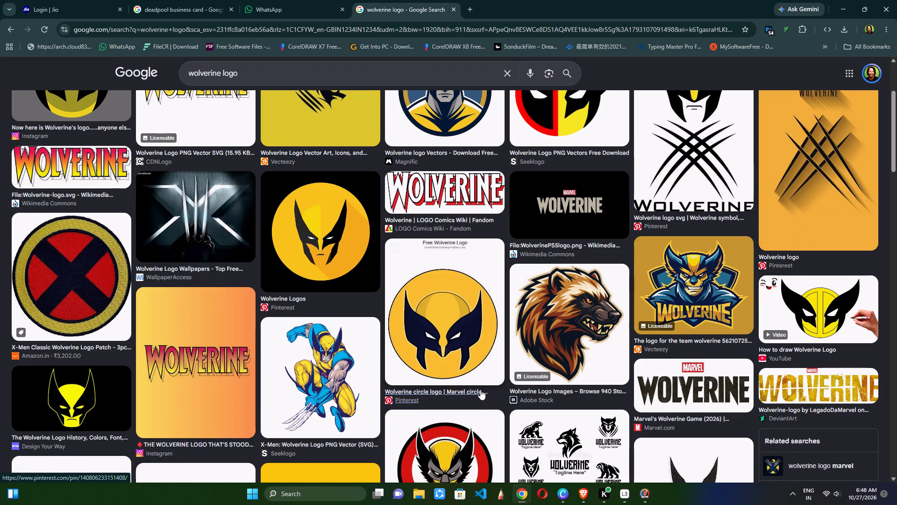
scroll(413, 412, down, 6)
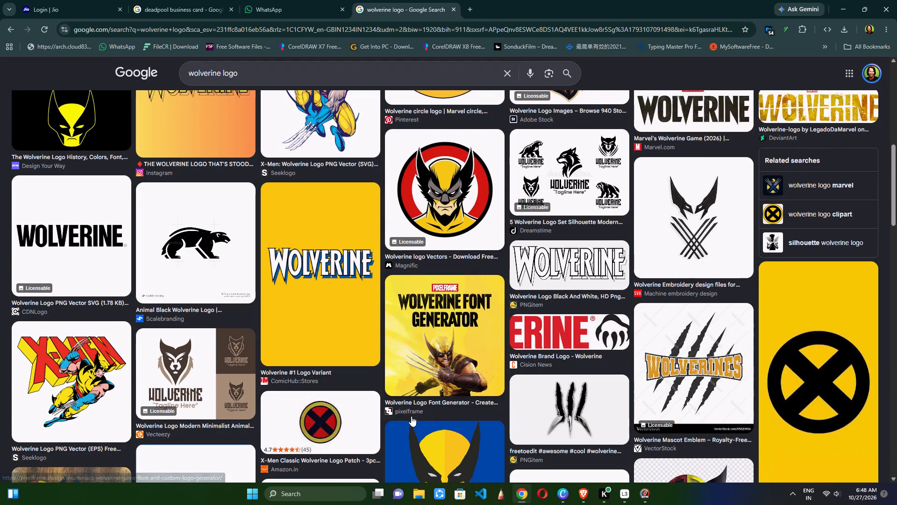
scroll(410, 417, down, 1)
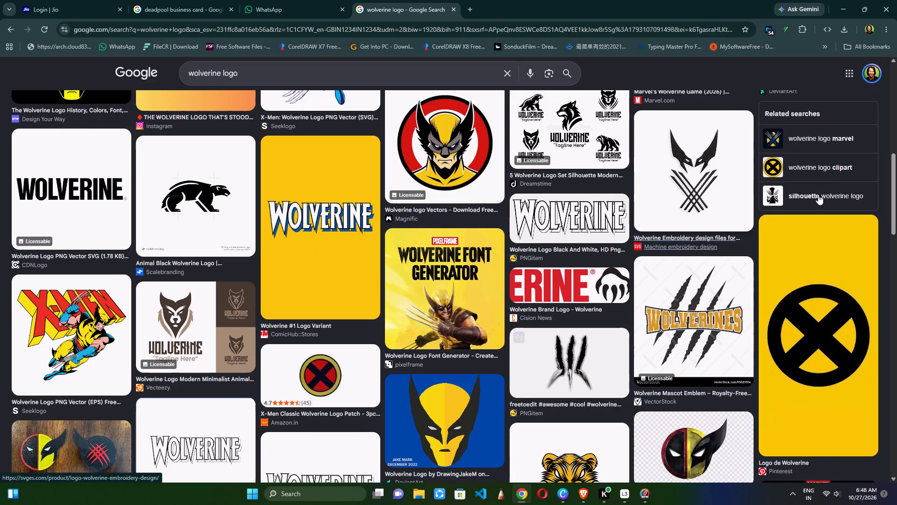
click(716, 175)
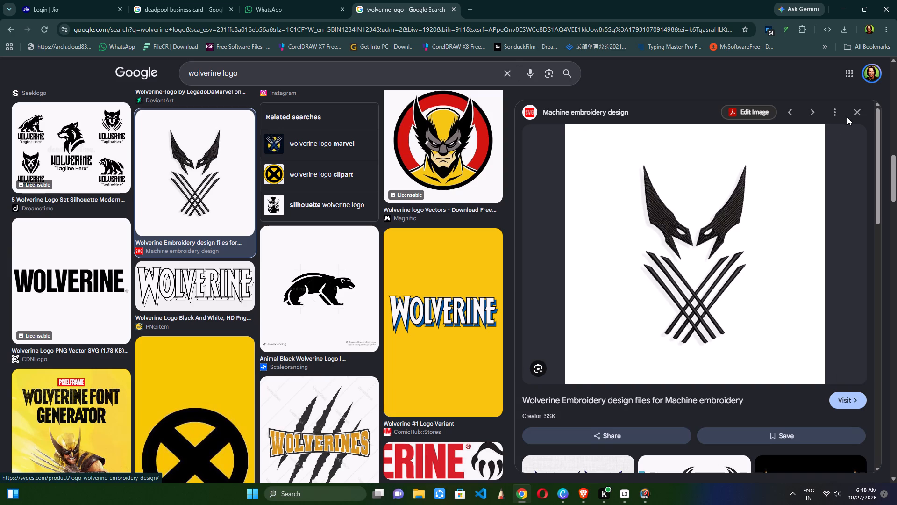
scroll(771, 244, down, 8)
scroll(764, 252, up, 2)
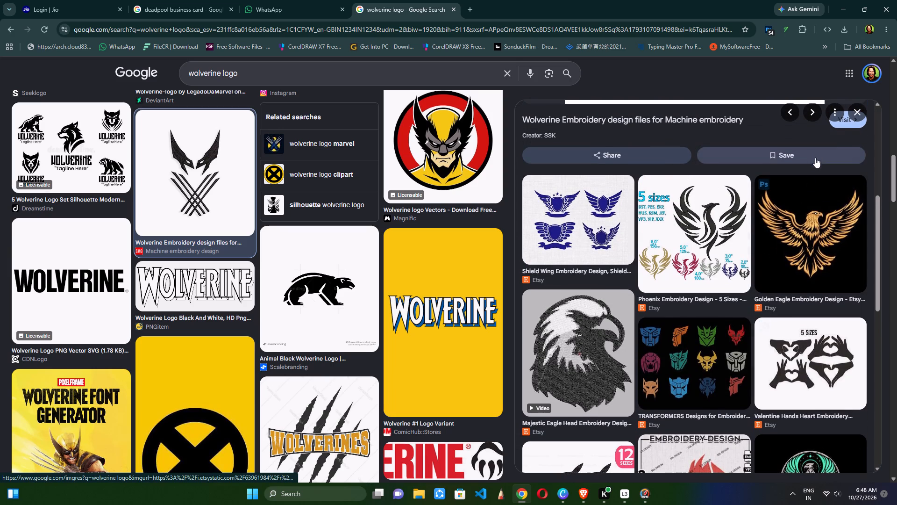
click(855, 110)
Find the black crossed Wolverine claws logo from NicePNG and open it in the Adobe Photoshop extension for editing.
scroll(414, 310, down, 6)
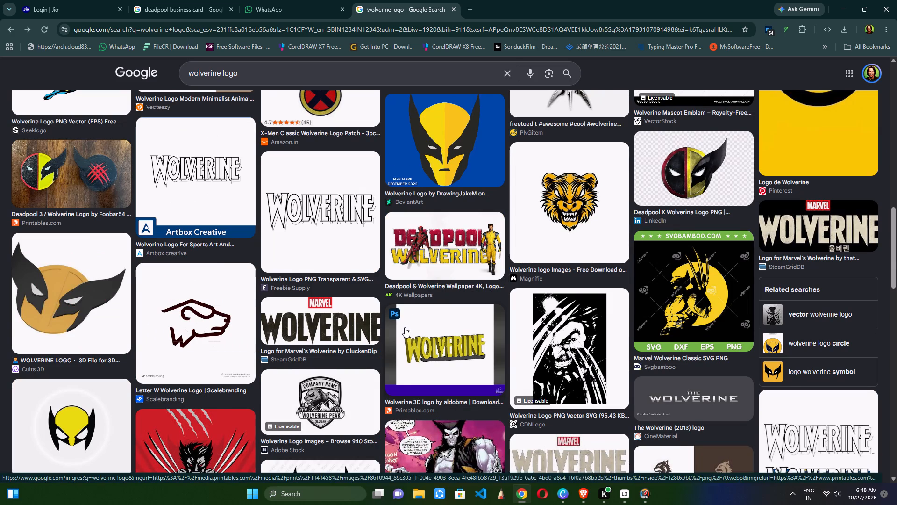
scroll(404, 329, down, 8)
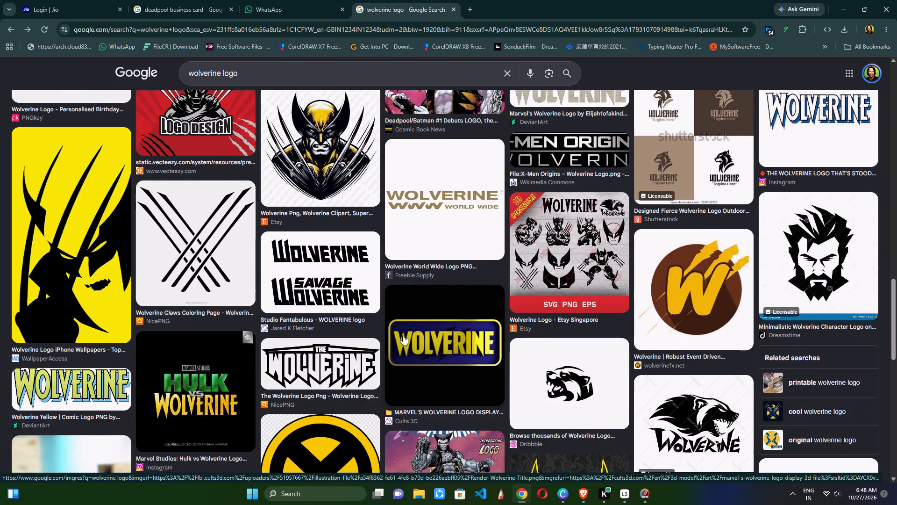
click(202, 251)
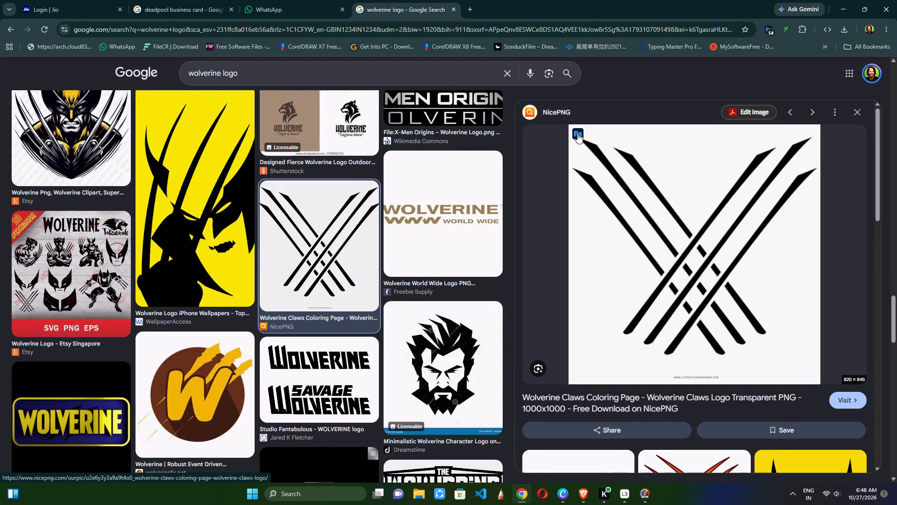
click(577, 133)
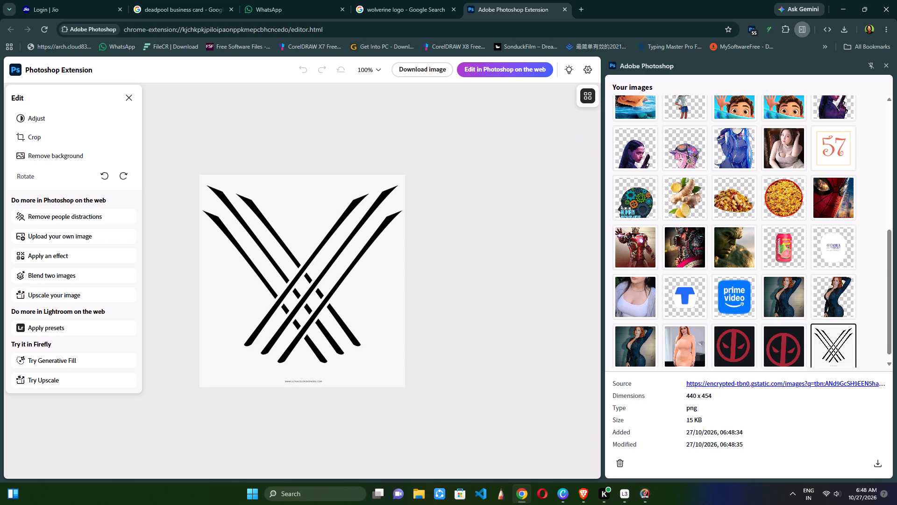
Try to remove the background of the crossed claws image, and download the image.
click(89, 153)
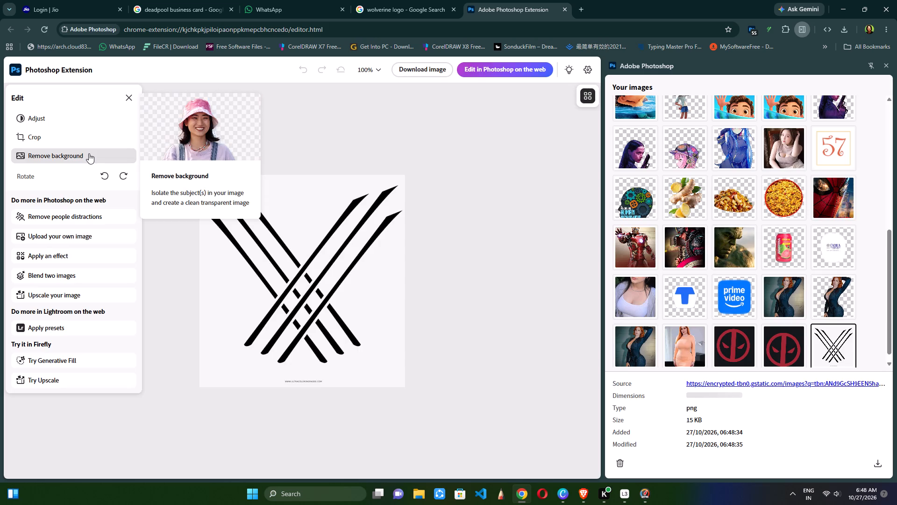
click(425, 69)
click(339, 295)
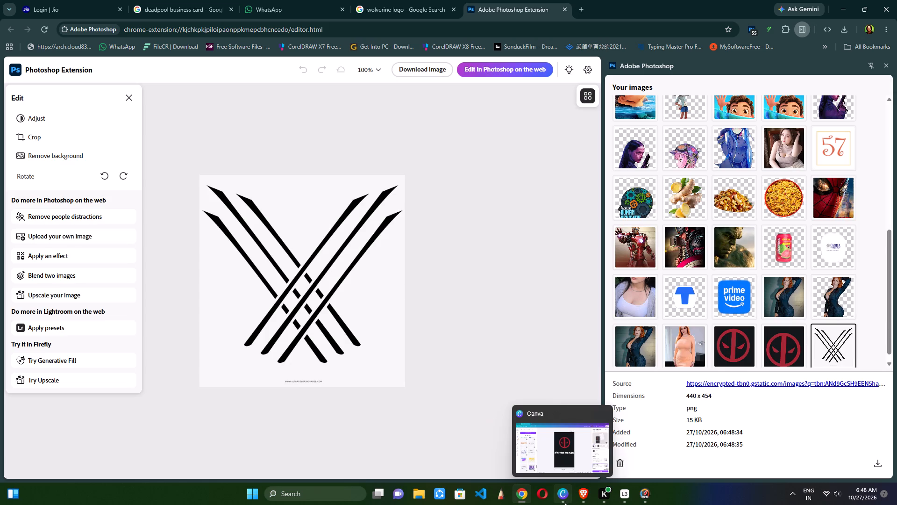
Switch to Canva and browse the font combinations back up to the default text styles.
click(563, 456)
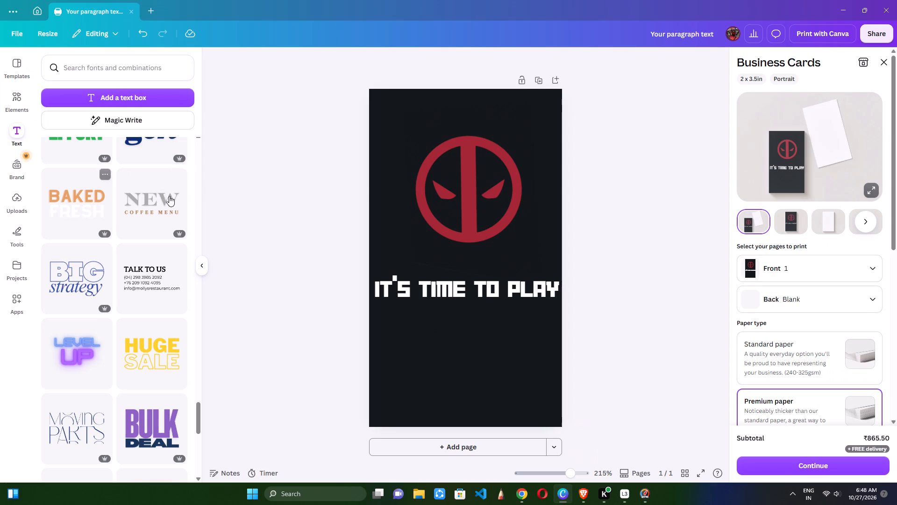
scroll(185, 202, up, 2)
scroll(185, 202, down, 1)
scroll(185, 202, up, 5)
scroll(182, 202, down, 1)
scroll(182, 202, up, 16)
scroll(179, 195, up, 6)
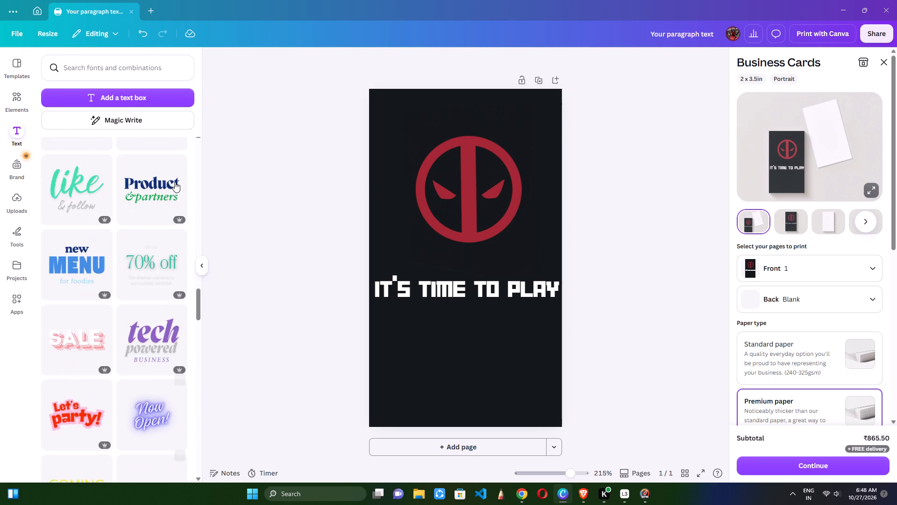
scroll(175, 182, up, 7)
scroll(175, 182, up, 14)
scroll(172, 176, up, 11)
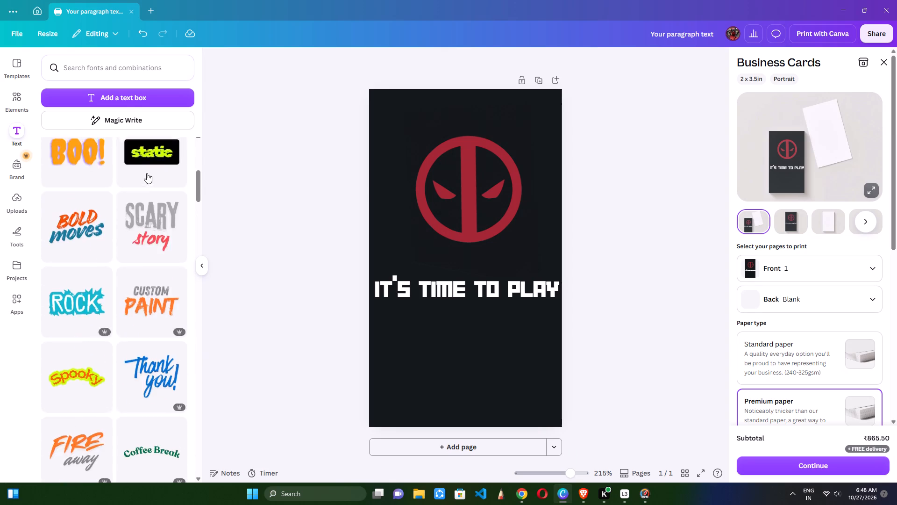
scroll(147, 173, up, 8)
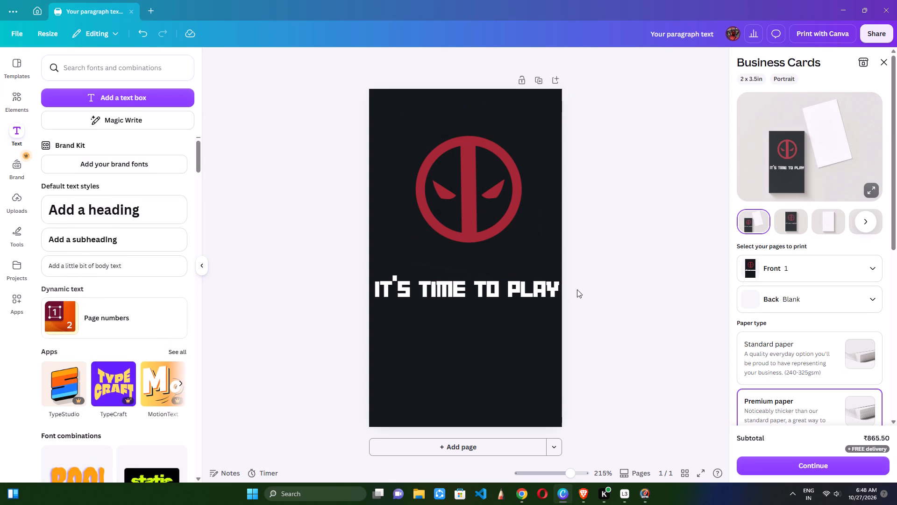
Delete the "IT's Time to Play" text line from the business card.
click(492, 300)
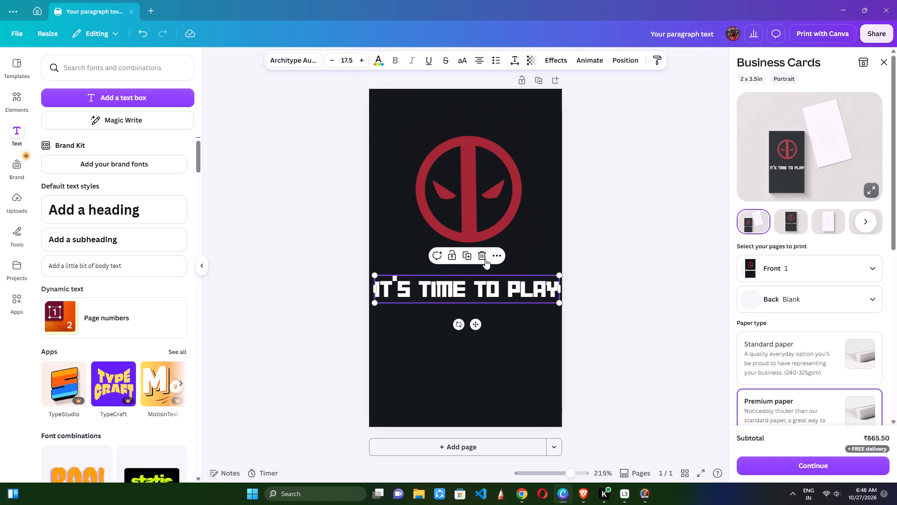
click(485, 259)
click(686, 296)
Upload the claws logo file PhotoshopExtension_Image (20).png from the Downloads folder to the Canva uploads.
scroll(39, 177, up, 2)
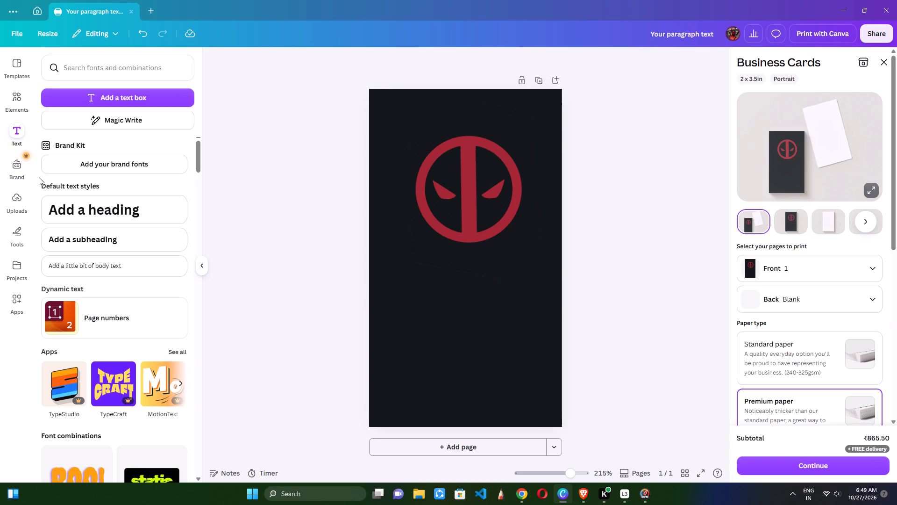
scroll(39, 177, up, 2)
click(20, 203)
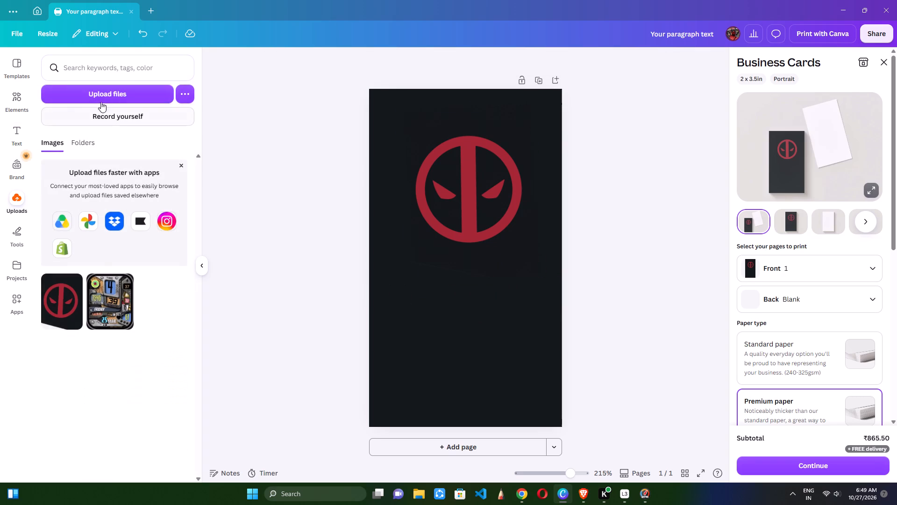
click(102, 96)
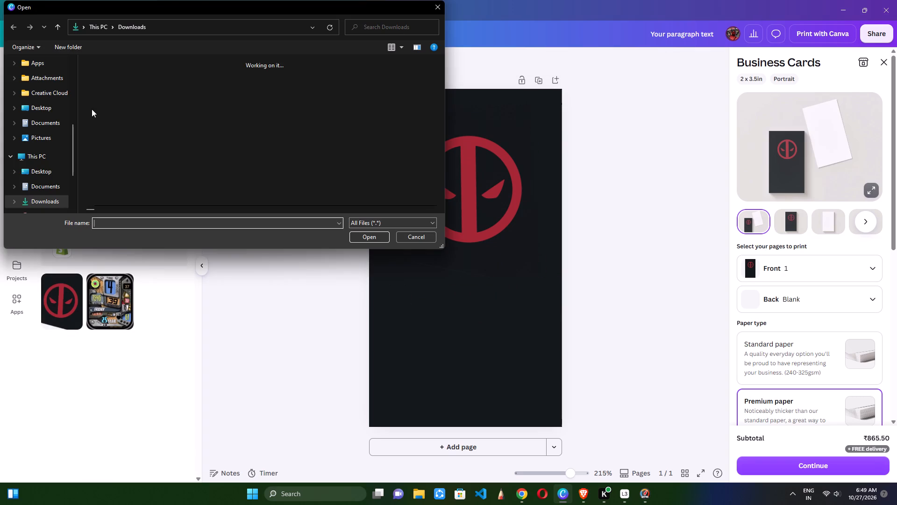
click(137, 93)
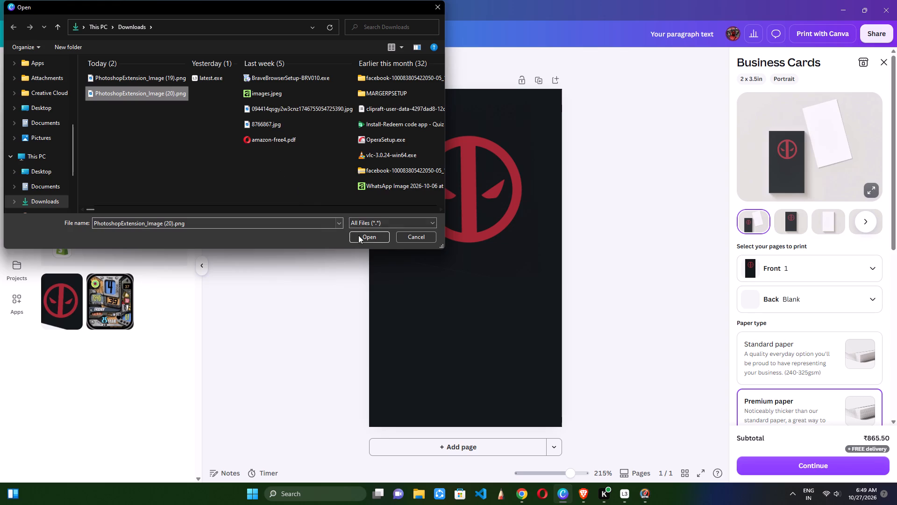
click(358, 235)
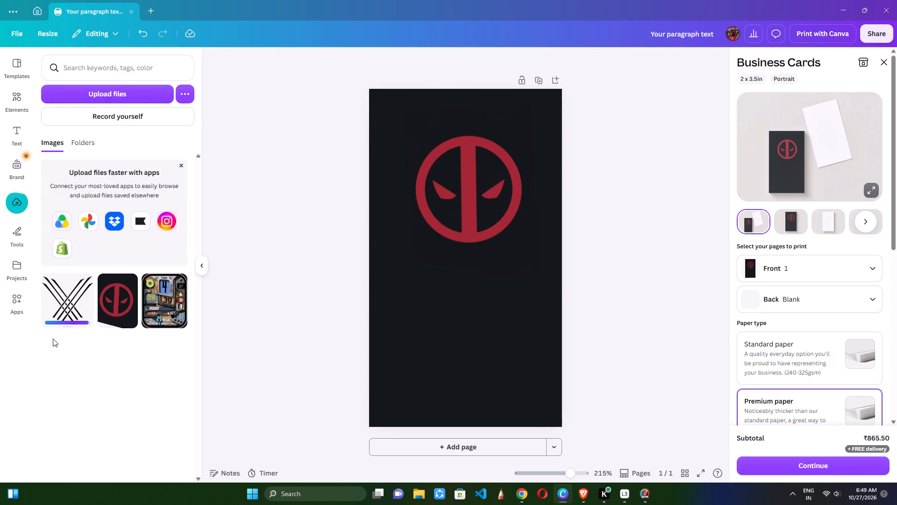
Place the uploaded crossed claws image on the business card.
click(56, 303)
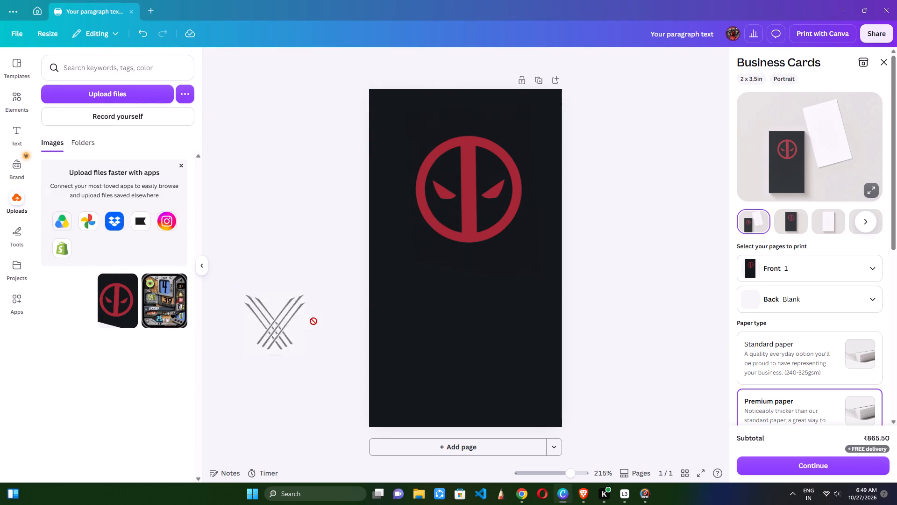